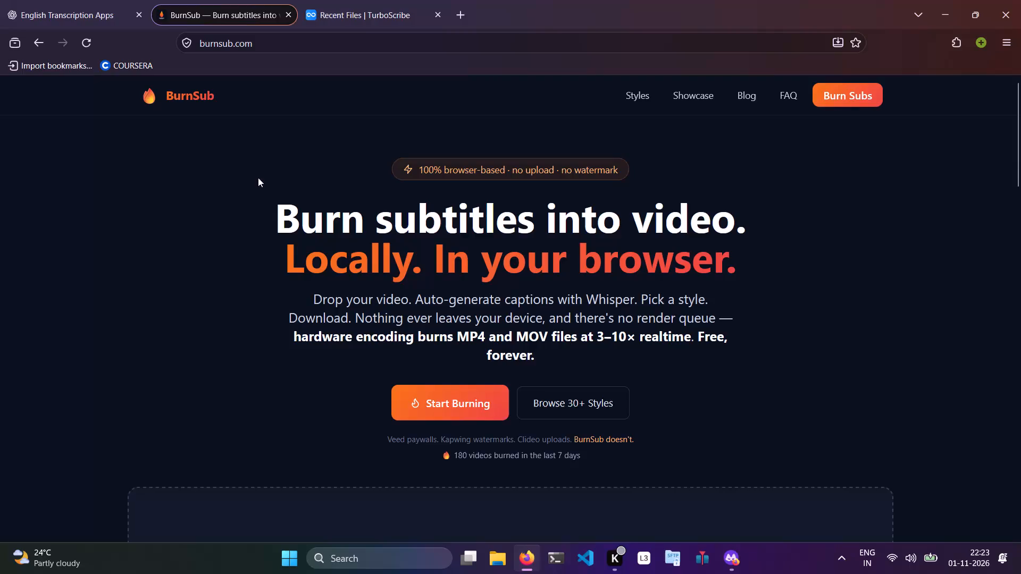
# Switch to TurboScribe and delete the file named 2 from the recent files.
pyautogui.click(251, 186)
pyautogui.click(369, 0)
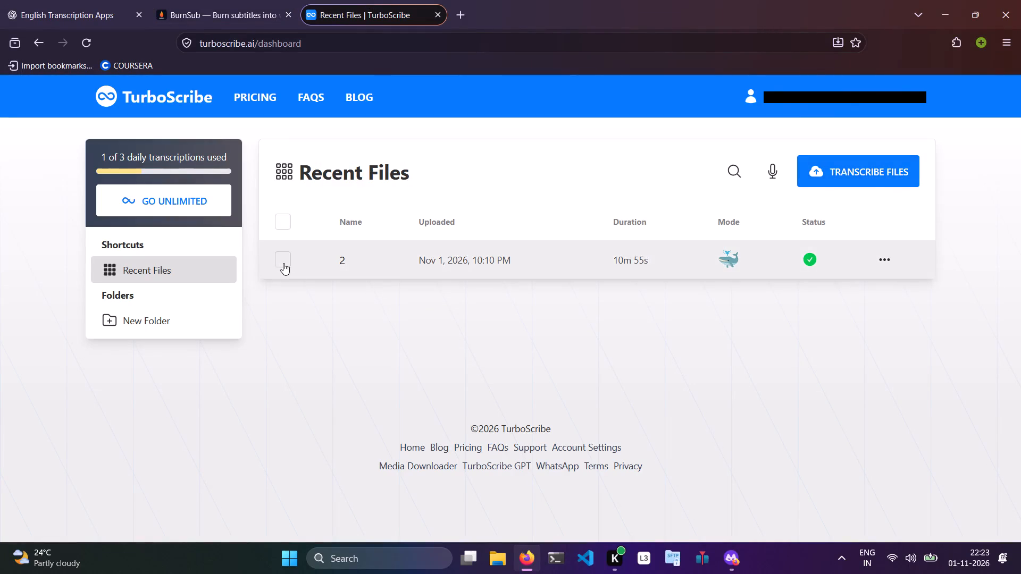
pyautogui.click(894, 260)
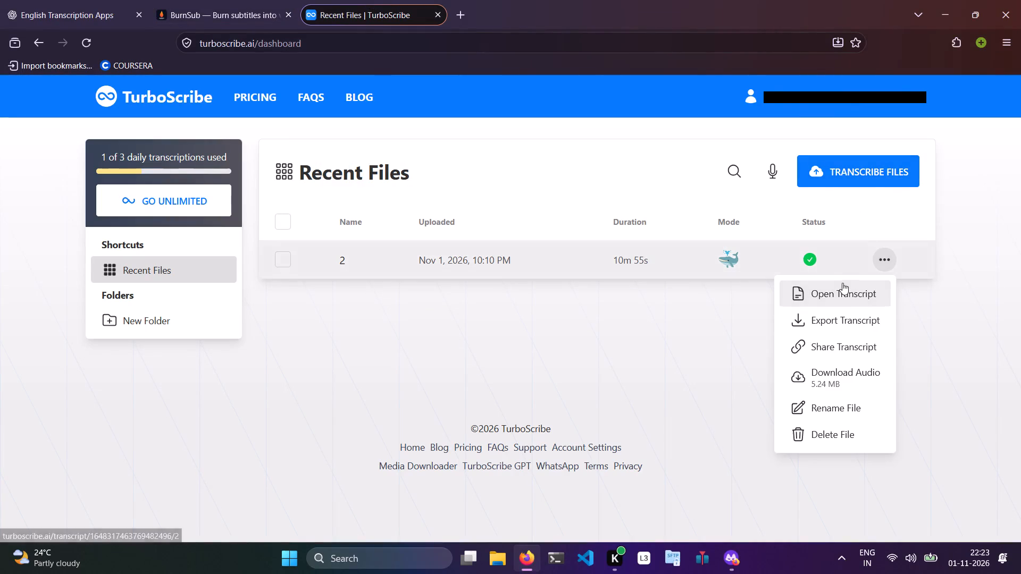
pyautogui.click(823, 433)
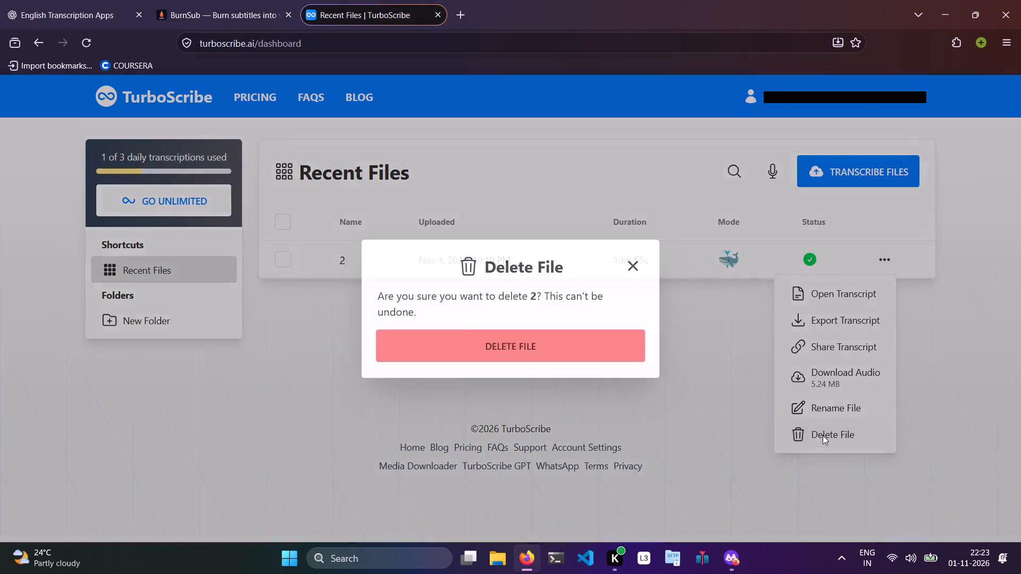
pyautogui.click(505, 355)
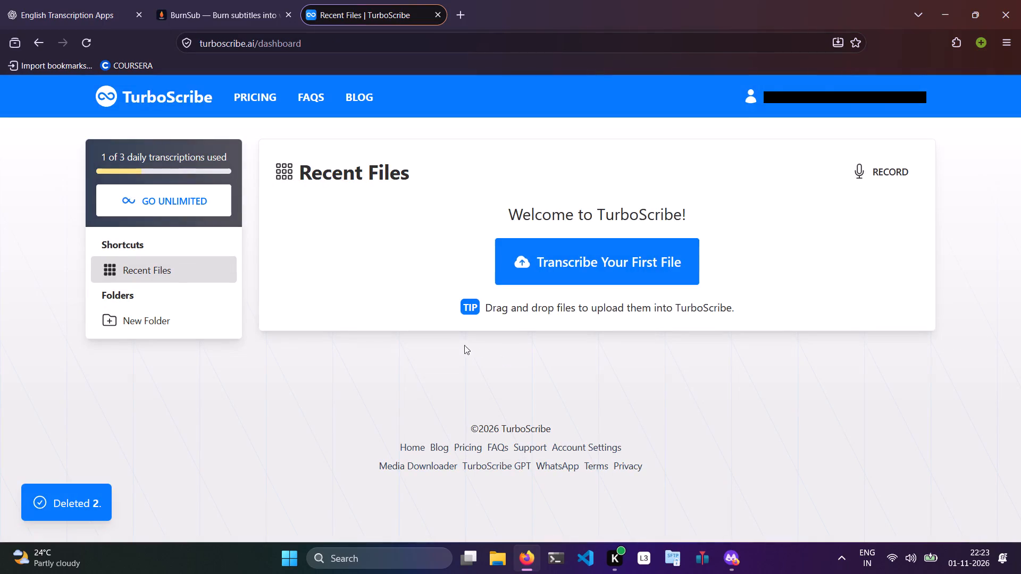
# Upload 637.mp4 from the Downloads folder to TurboScribe as a new file for transcription.
pyautogui.click(645, 262)
pyautogui.click(496, 257)
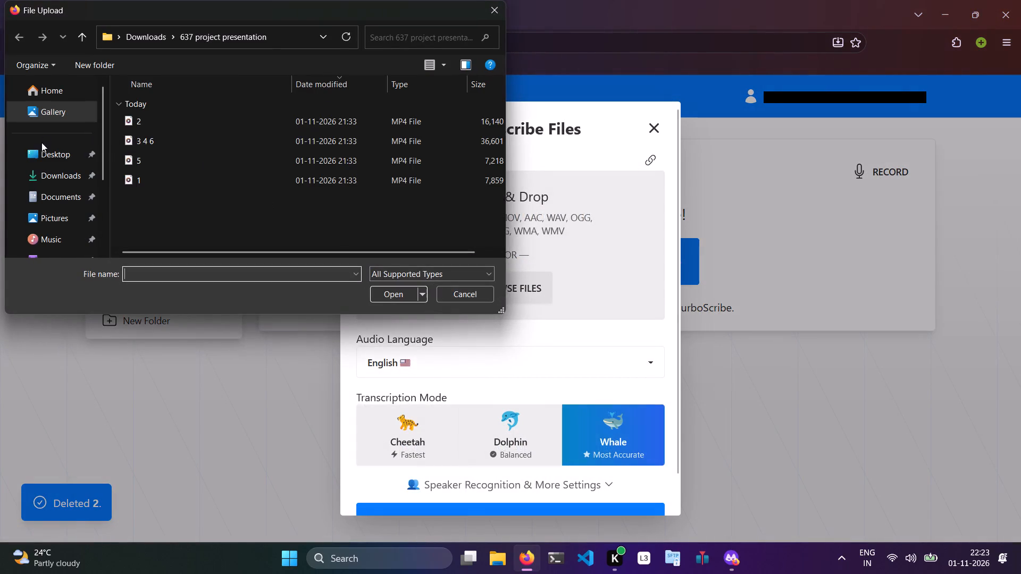
pyautogui.click(63, 176)
pyautogui.doubleClick(198, 122)
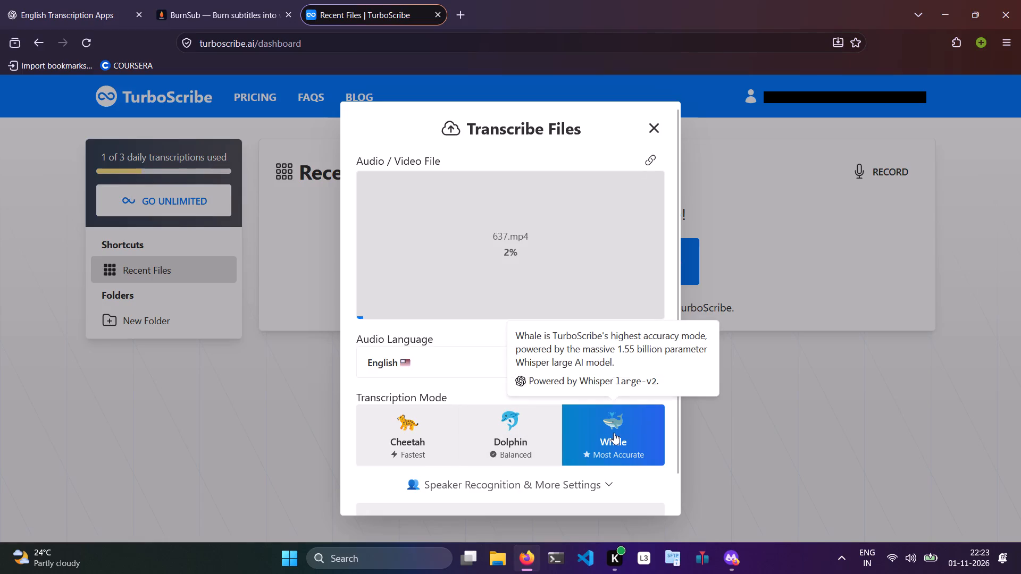
# Switch to BurnSub and load the 637 video from the Downloads folder into its caption tool.
pyautogui.click(269, 0)
pyautogui.click(445, 399)
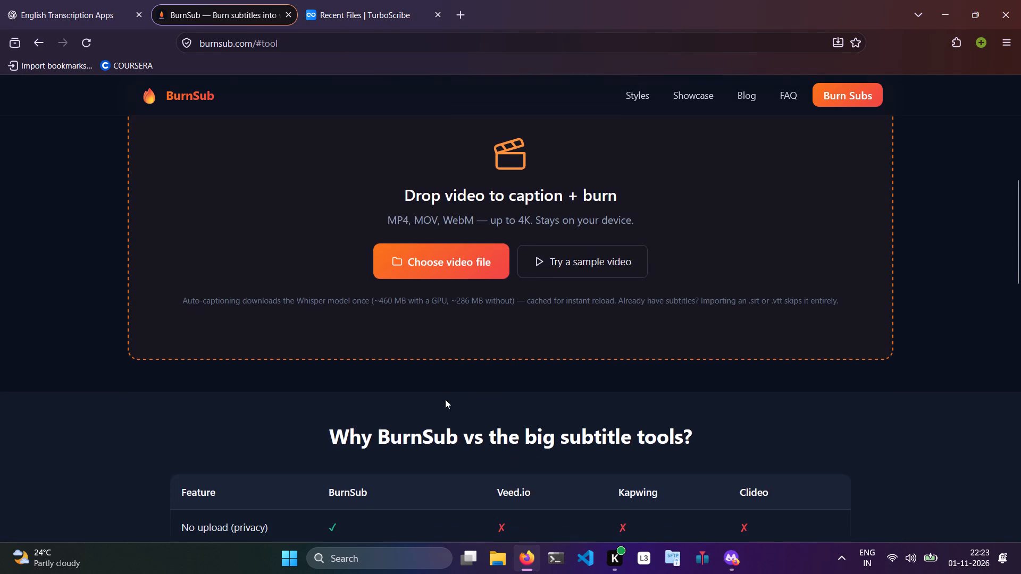
pyautogui.click(447, 264)
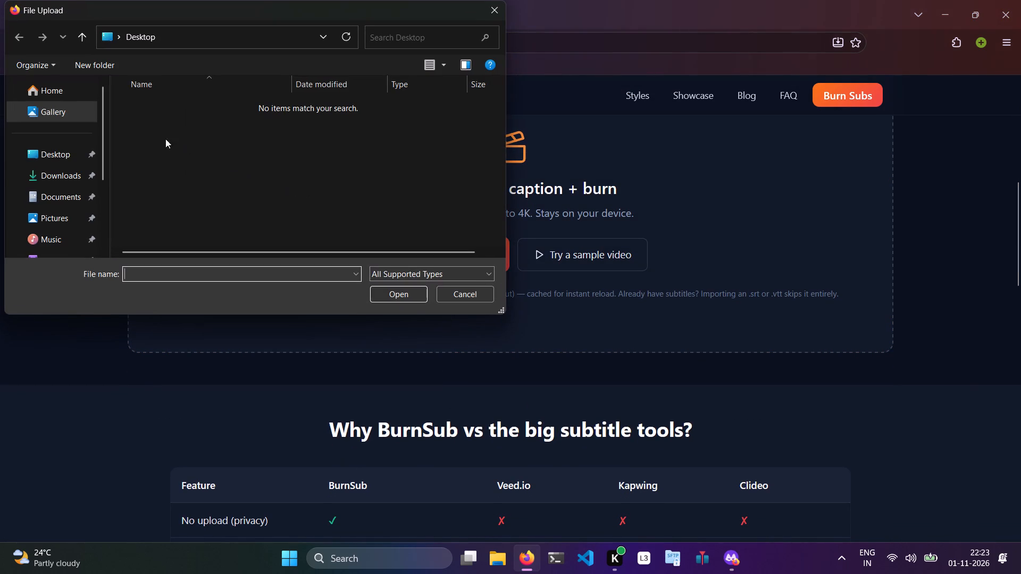
pyautogui.click(47, 161)
pyautogui.click(53, 175)
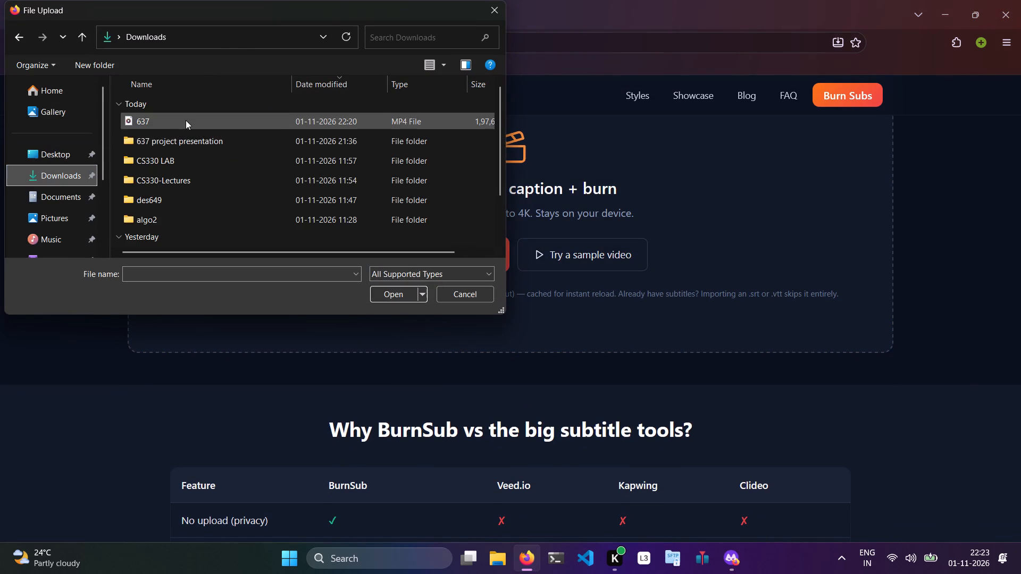
pyautogui.doubleClick(186, 120)
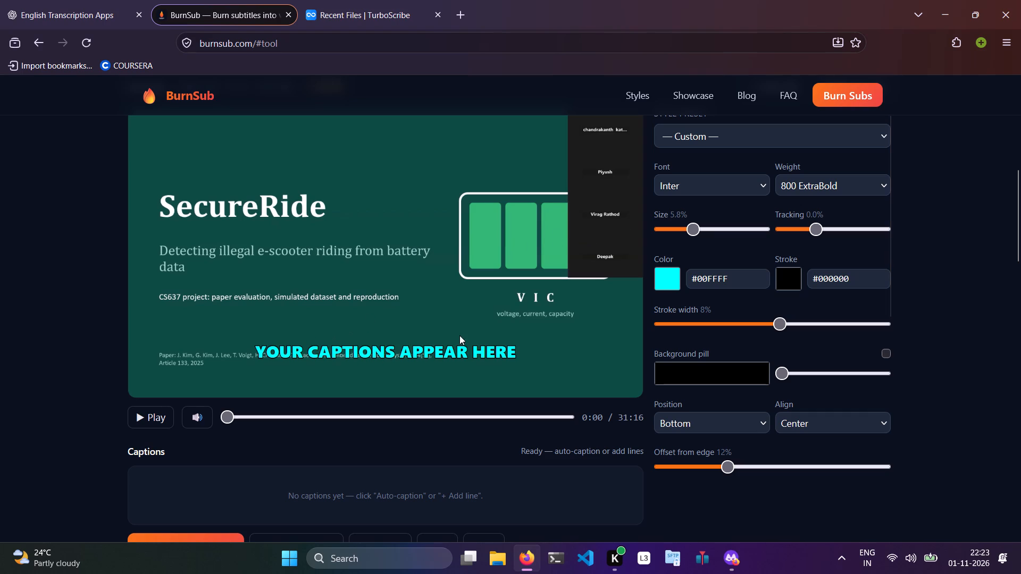
# Start automatic captioning of the loaded 637 video.
pyautogui.scroll(-3, 168, 356)
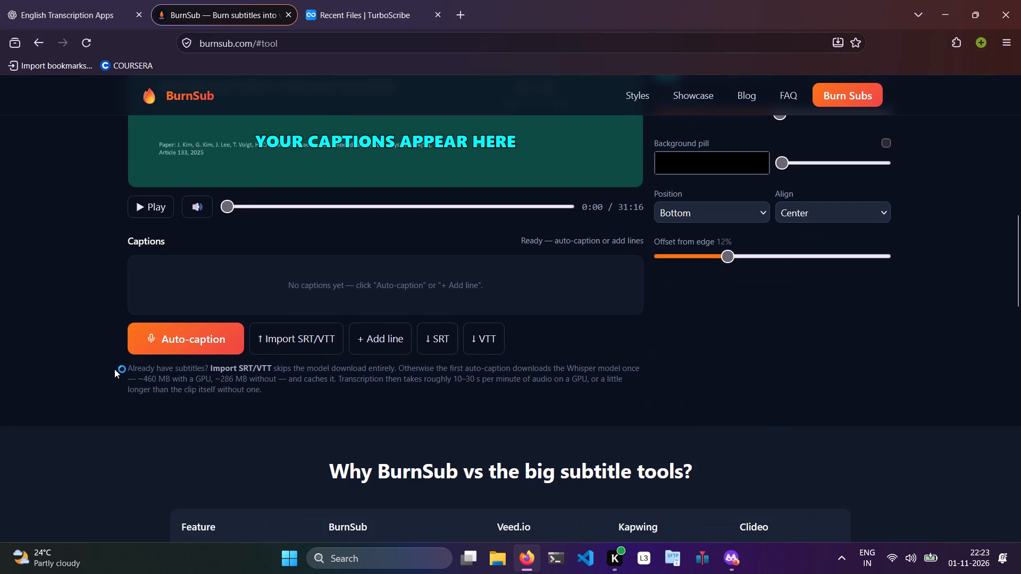
pyautogui.click(186, 347)
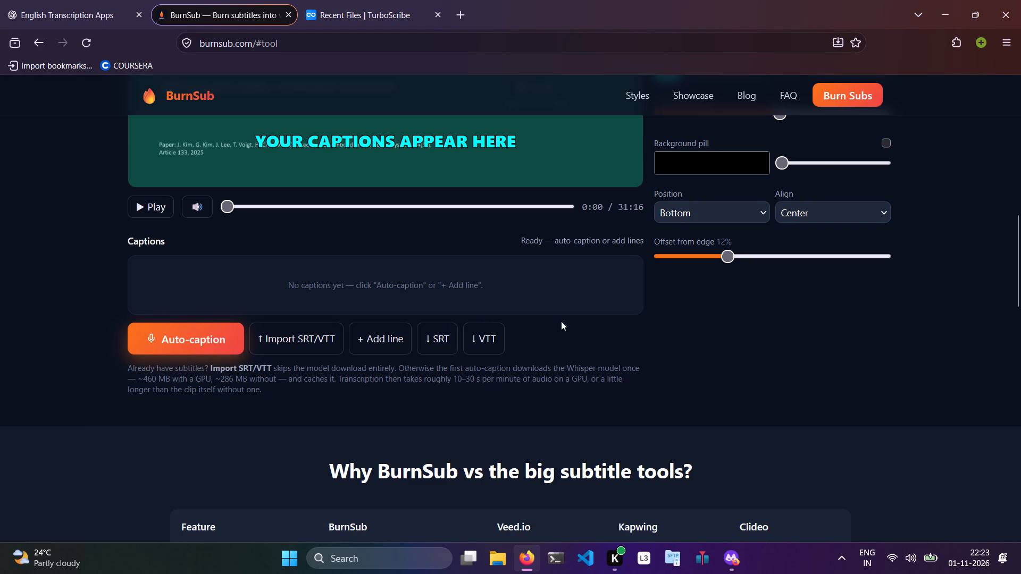
pyautogui.click(553, 335)
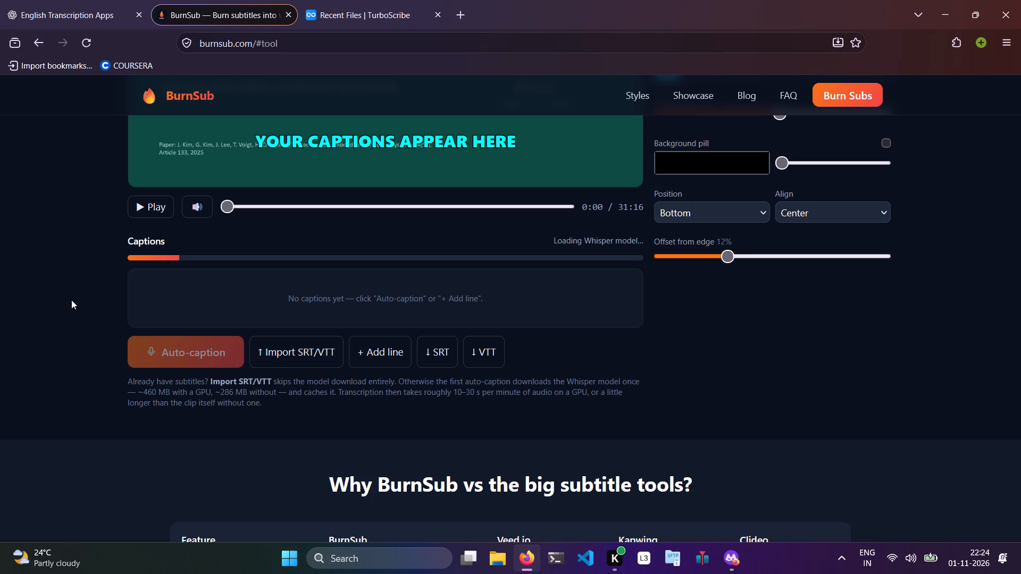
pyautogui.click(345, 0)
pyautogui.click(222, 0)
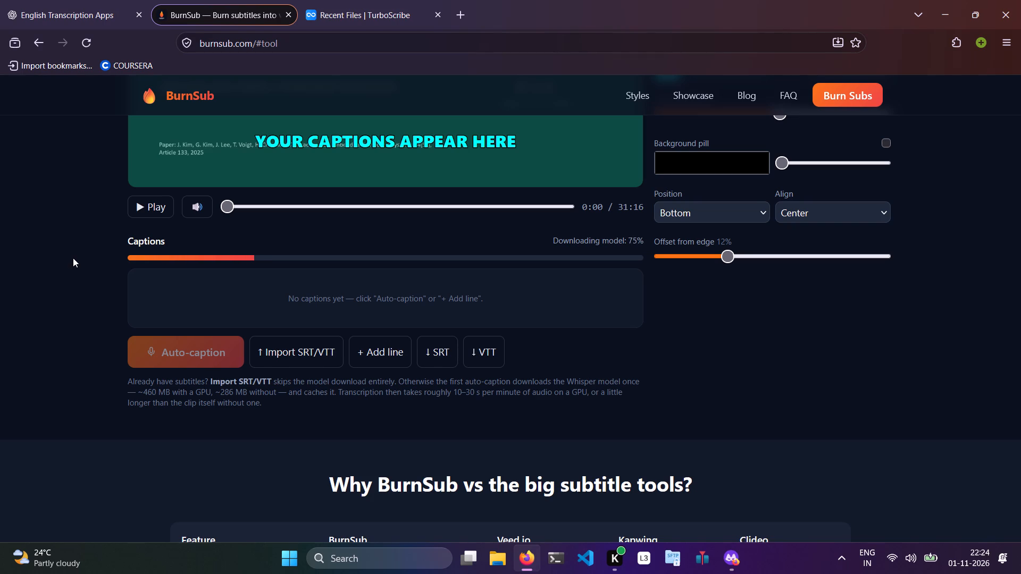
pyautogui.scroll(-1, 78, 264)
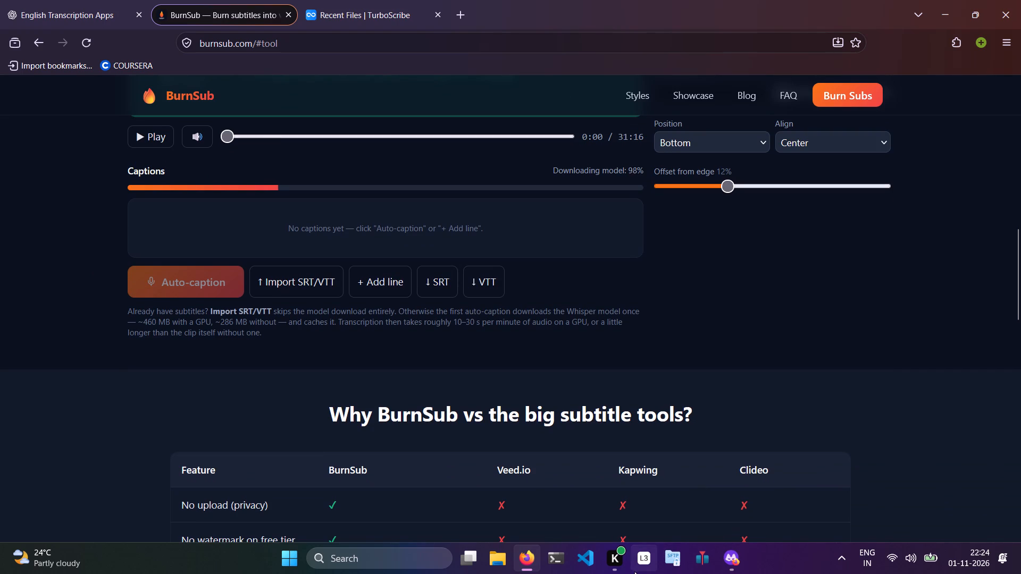
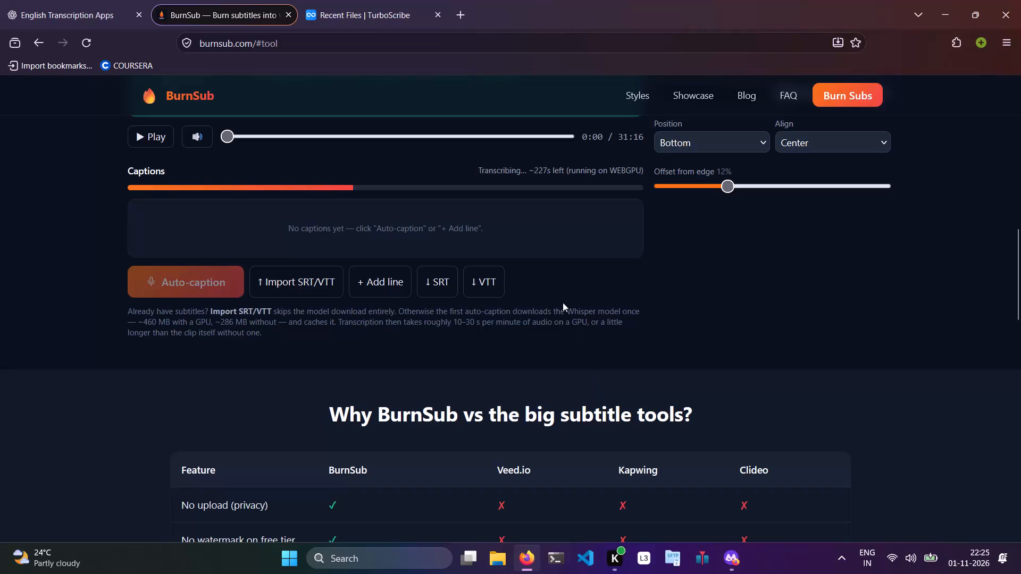
# Switch to TurboScribe and start transcribing the uploaded 637.mp4 once its upload completes.
pyautogui.click(344, 0)
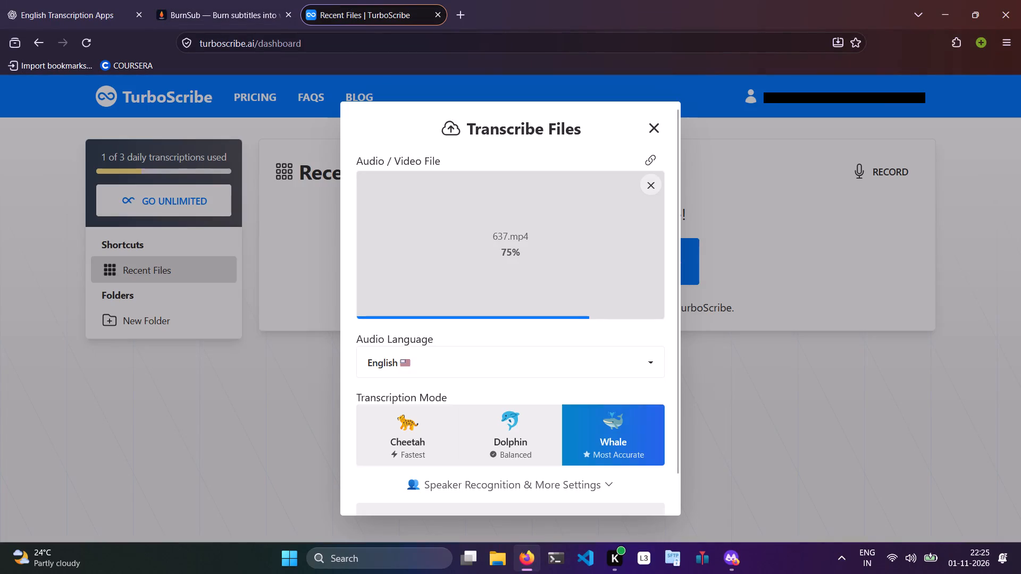
pyautogui.scroll(-3, 544, 418)
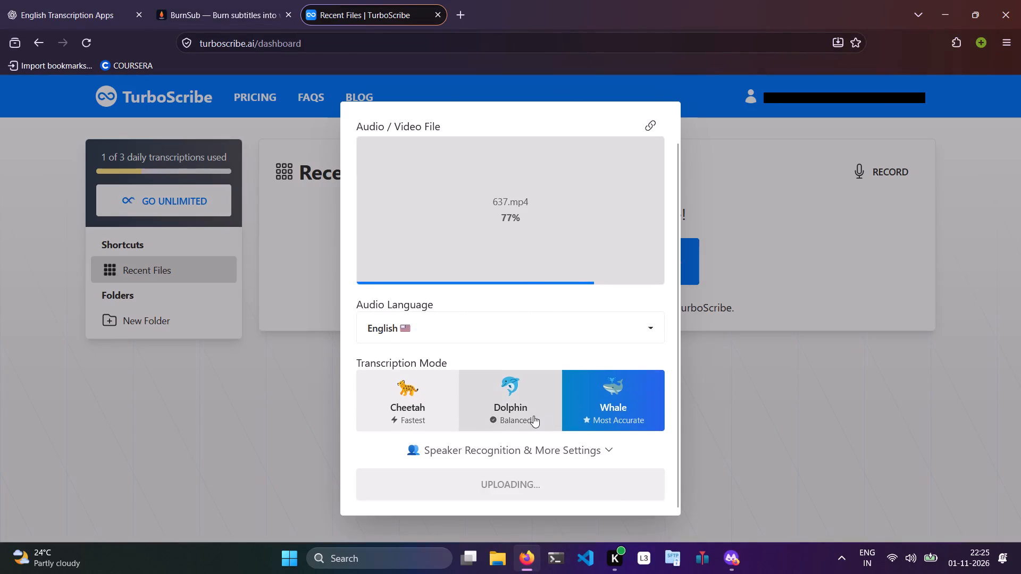
pyautogui.scroll(-3, 533, 416)
pyautogui.scroll(4, 533, 416)
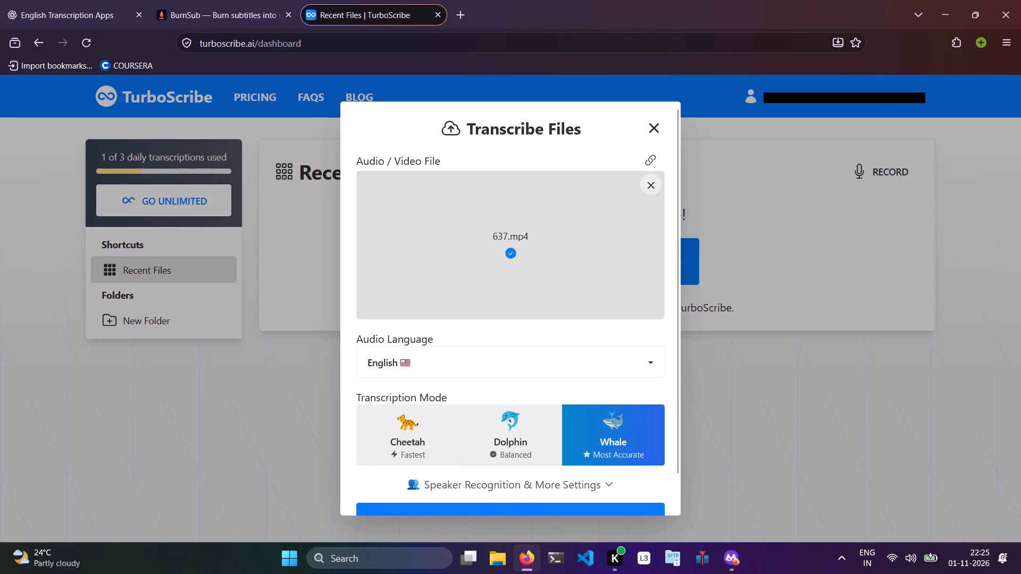
pyautogui.scroll(-3, 580, 314)
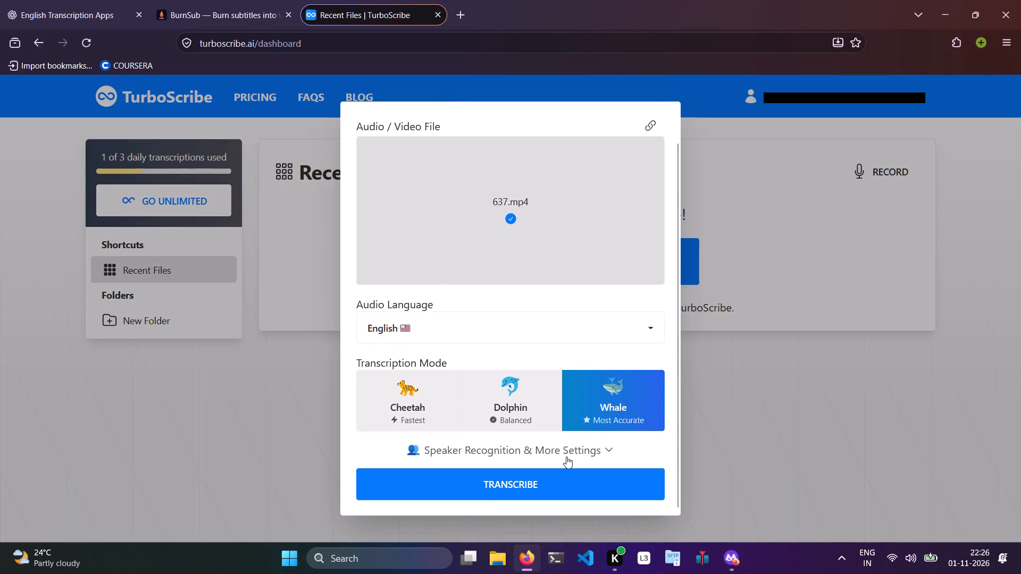
pyautogui.click(538, 482)
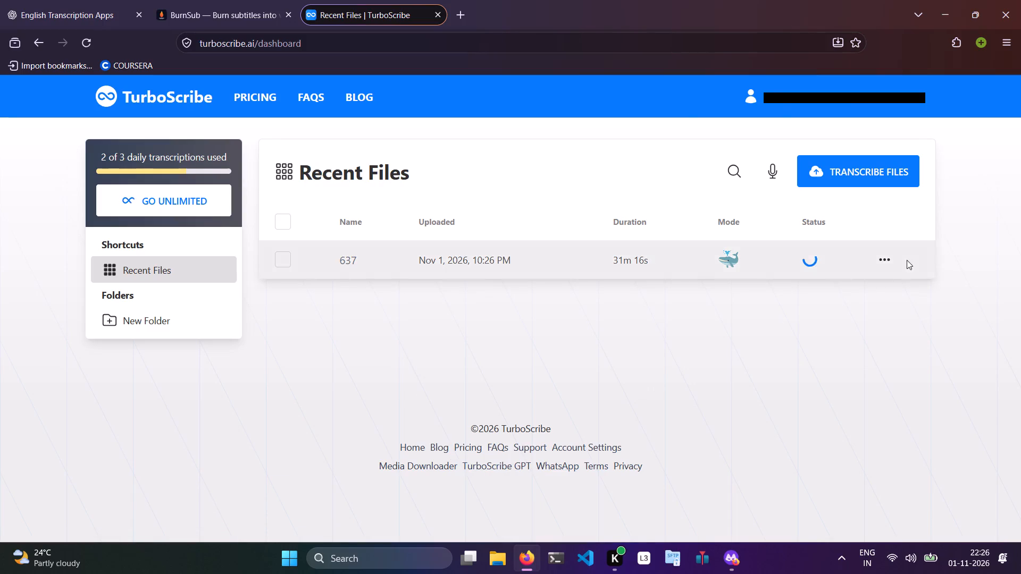
pyautogui.click(243, 0)
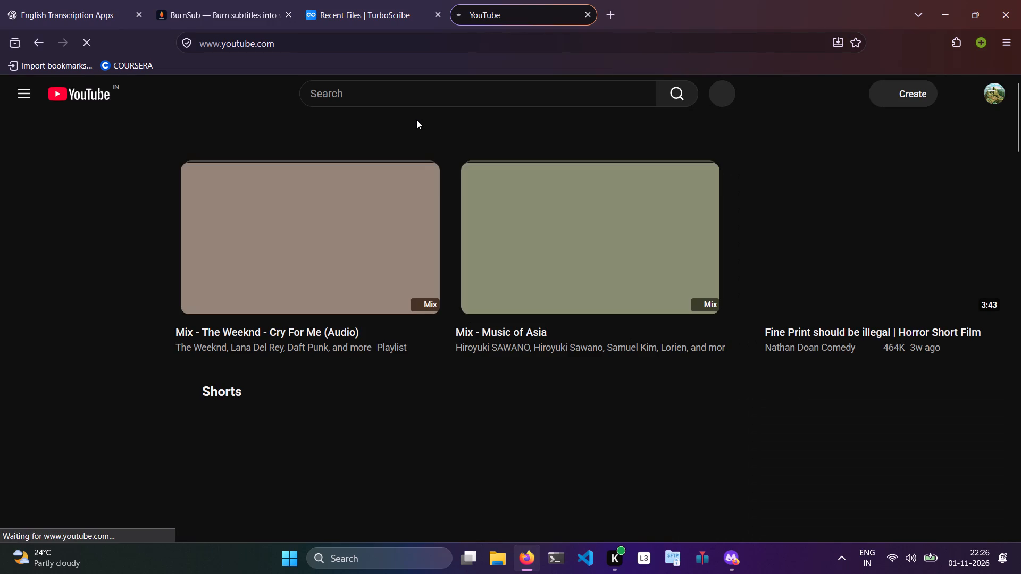
# Search YouTube for kuro app.
pyautogui.click(407, 94)
pyautogui.write('kur o')
pyautogui.press('BackSpace')
pyautogui.press('BackSpace')
pyautogui.write('o app')
pyautogui.press('space')
pyautogui.press('Return')
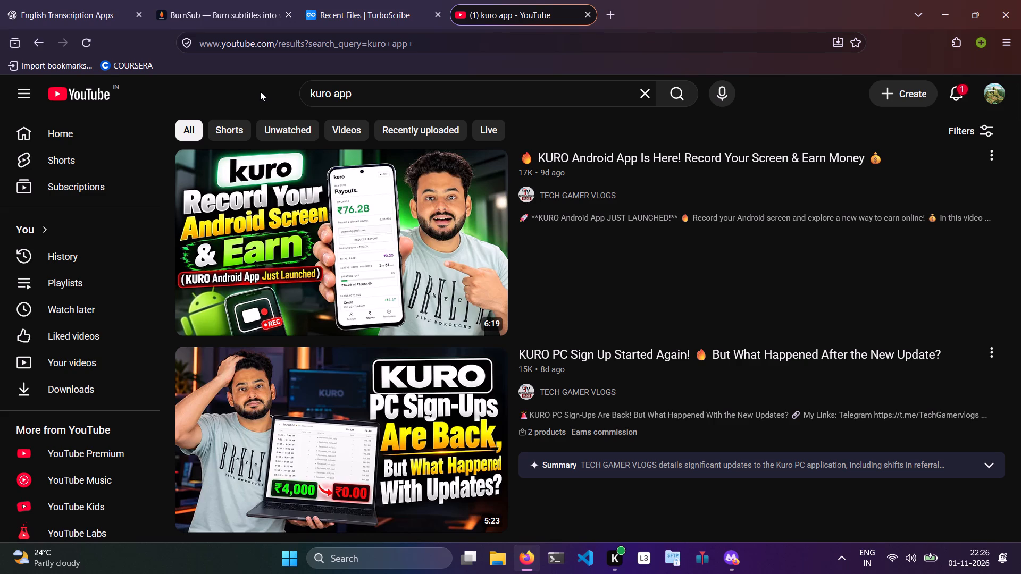
# Look through the kuro app search results, covering both the full-length videos and the Shorts.
pyautogui.scroll(-2, 260, 91)
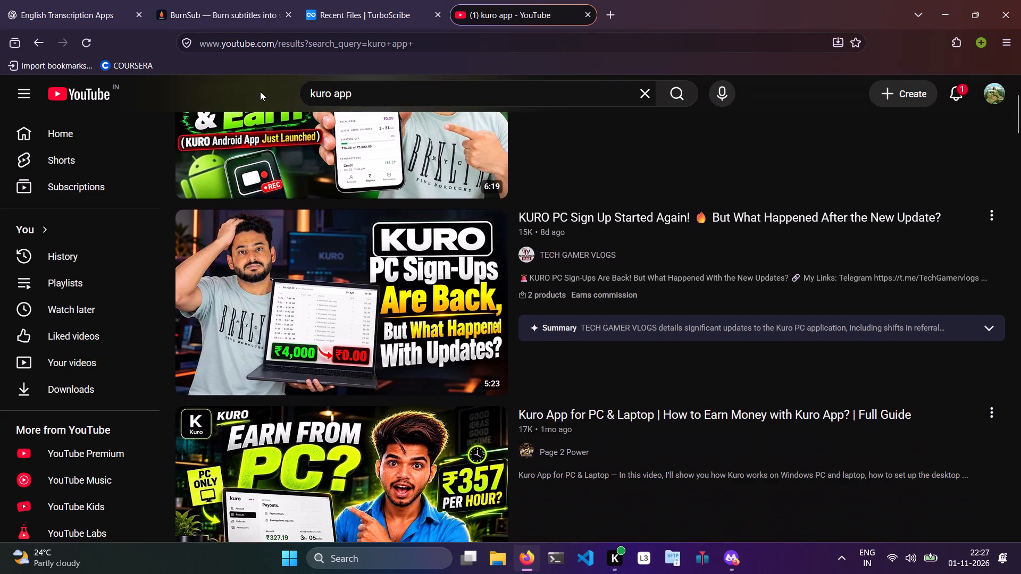
pyautogui.scroll(-4, 260, 91)
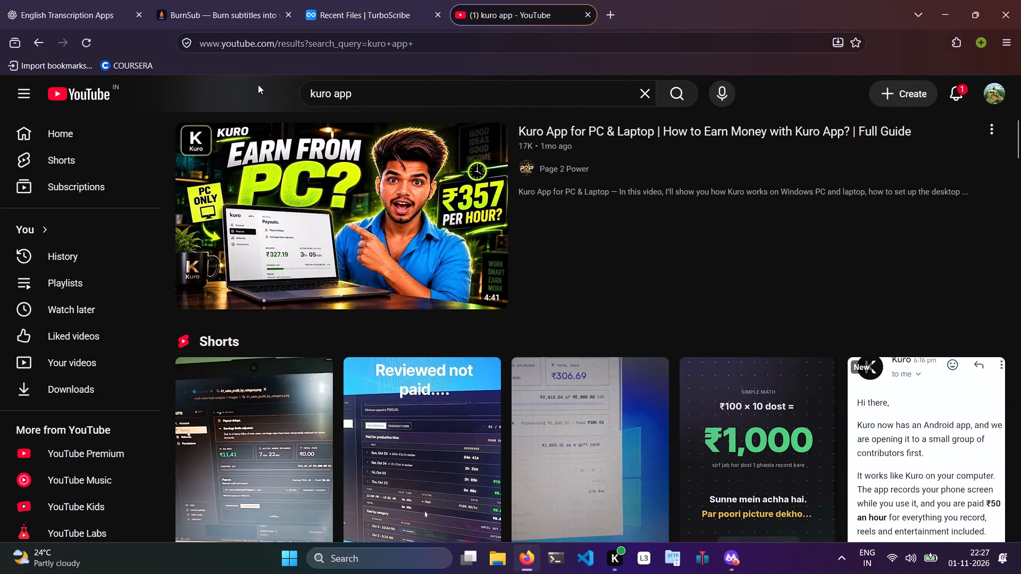
pyautogui.scroll(-1, 273, 88)
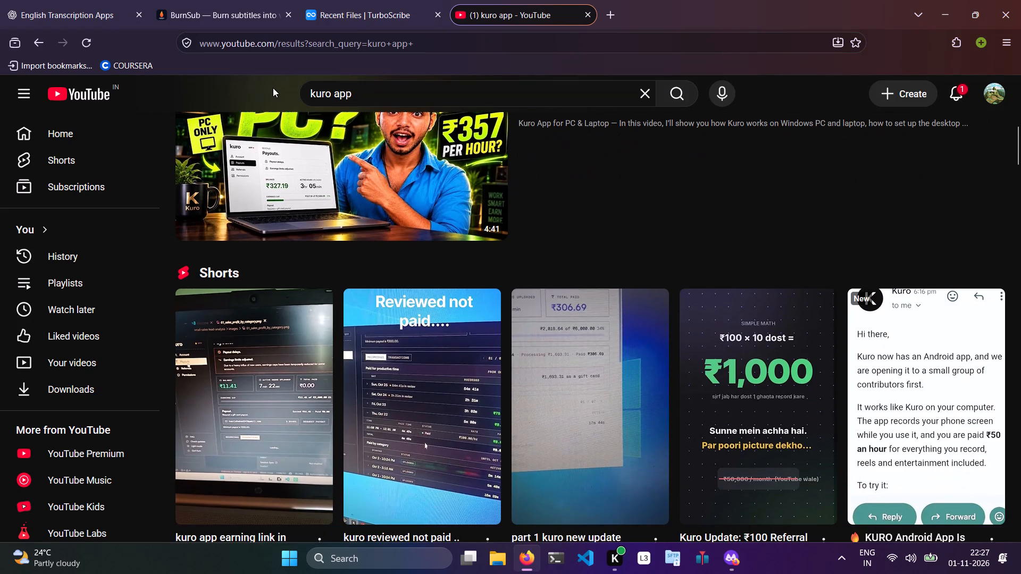
pyautogui.scroll(-2, 273, 88)
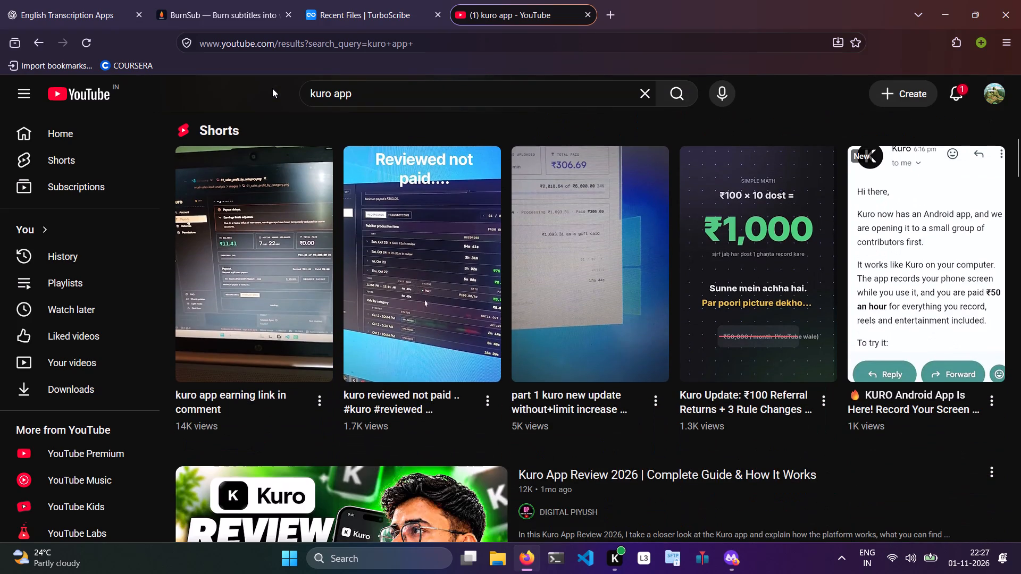
pyautogui.scroll(-1, 272, 88)
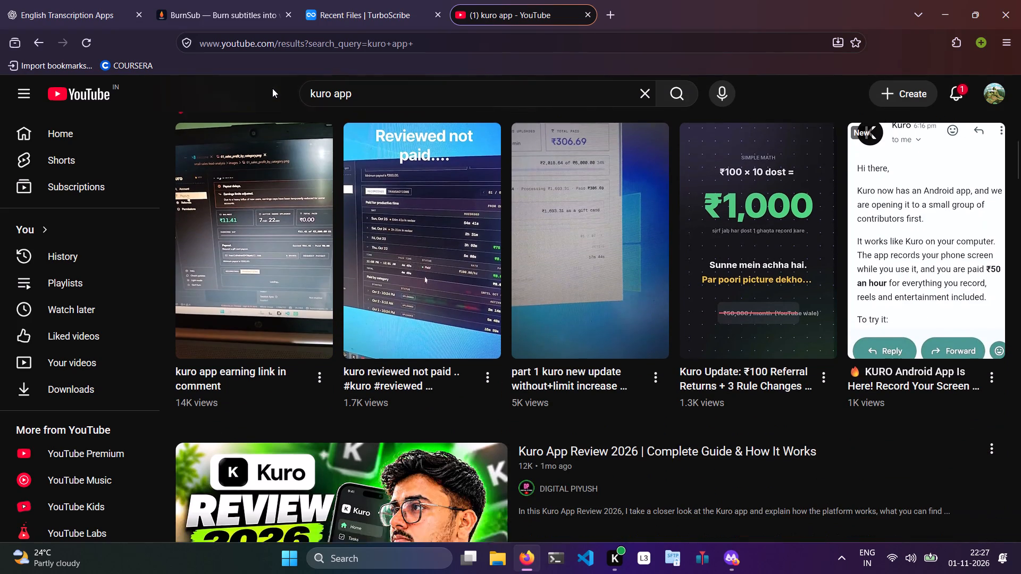
pyautogui.scroll(-3, 272, 88)
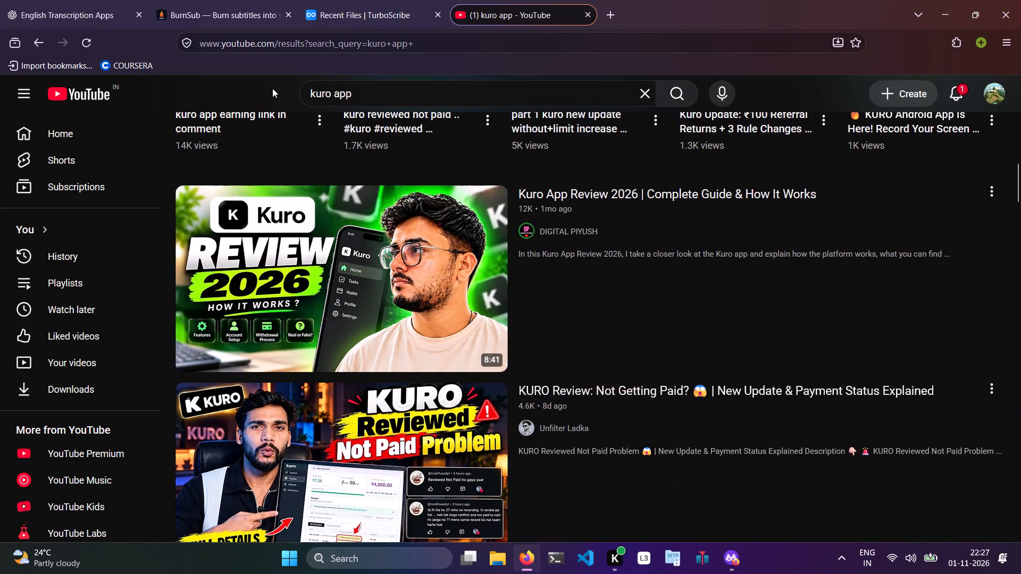
pyautogui.scroll(-1, 272, 88)
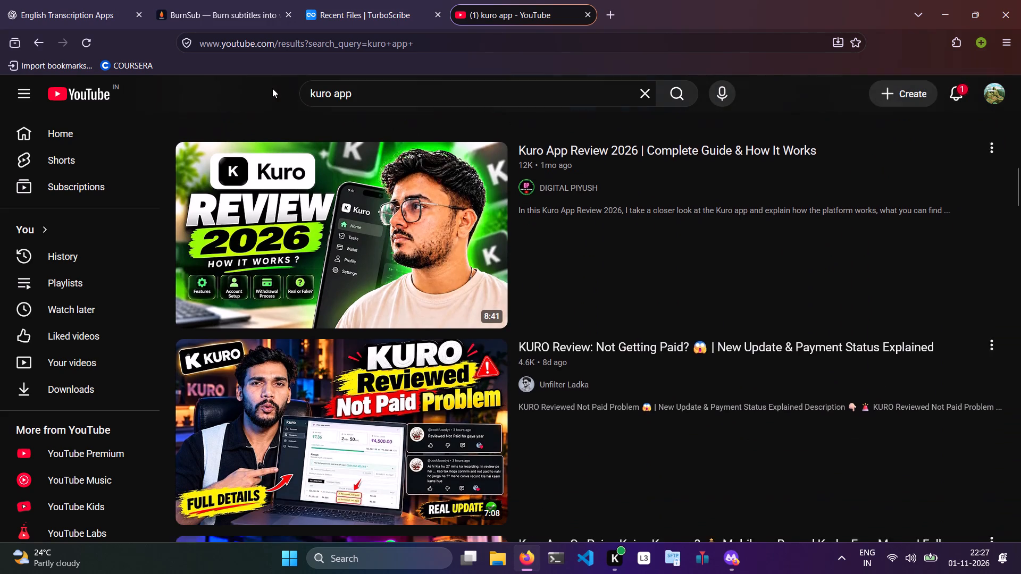
pyautogui.scroll(-10, 272, 88)
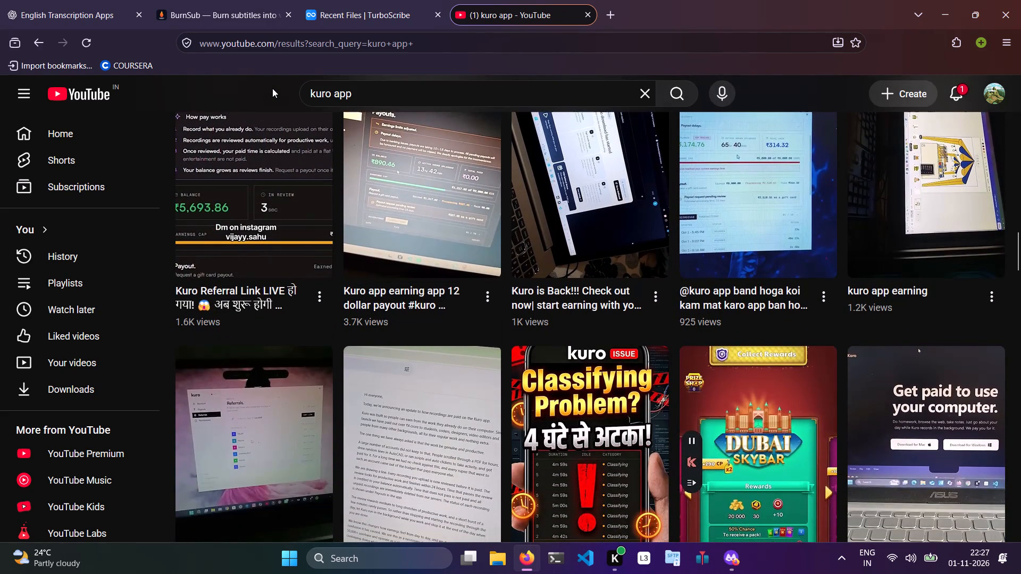
# Check the YouTube notifications and close them again.
pyautogui.click(960, 100)
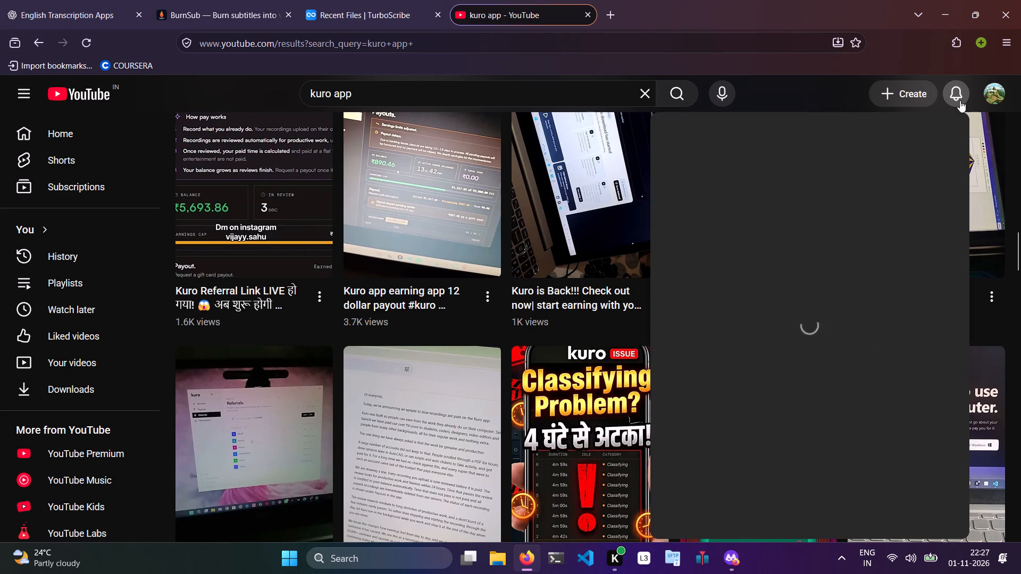
pyautogui.click(963, 94)
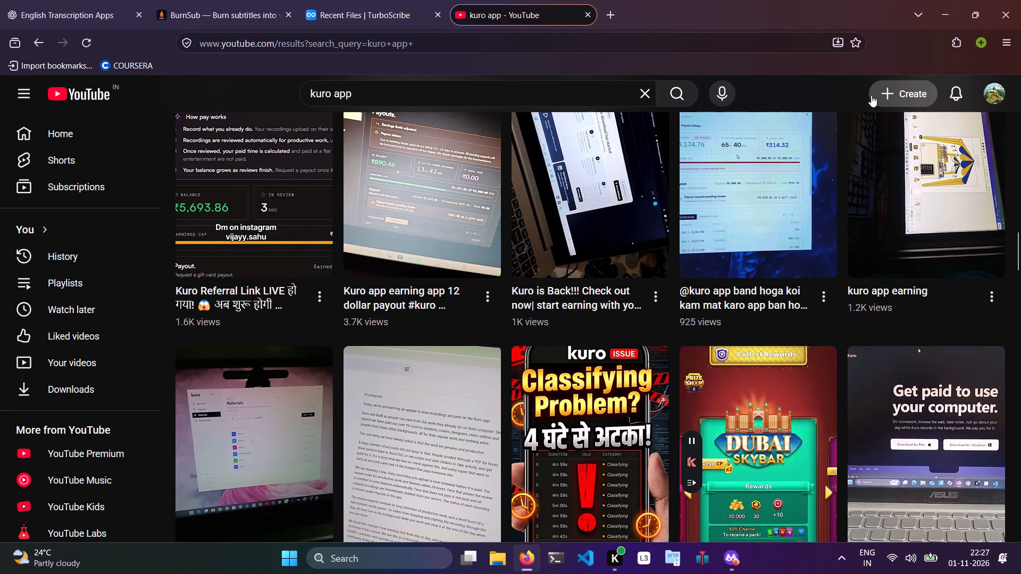
pyautogui.click(808, 89)
# Look over the remaining kuro app Shorts and go back through the results to the first video.
pyautogui.scroll(-2, 808, 87)
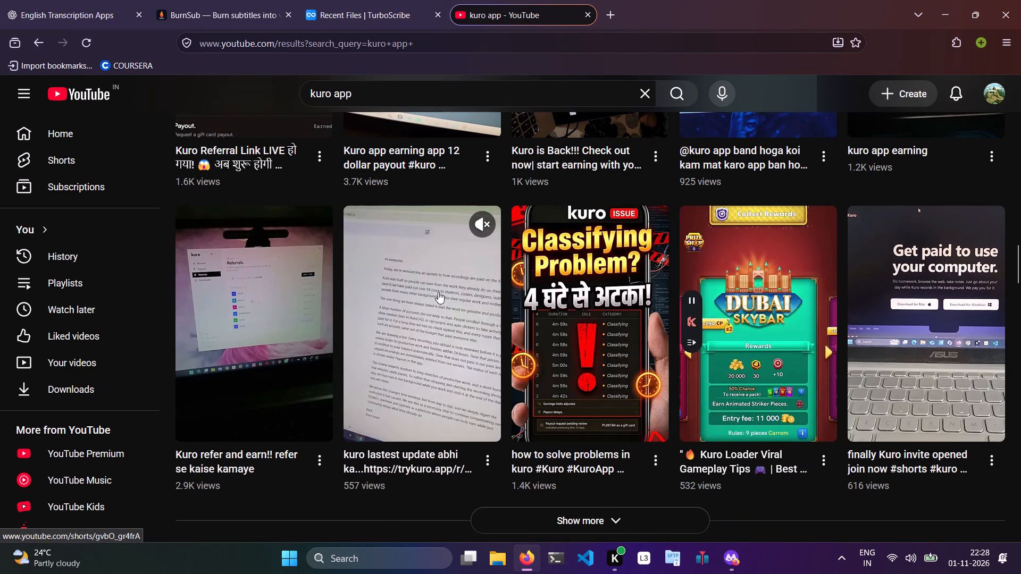
pyautogui.scroll(1, 438, 292)
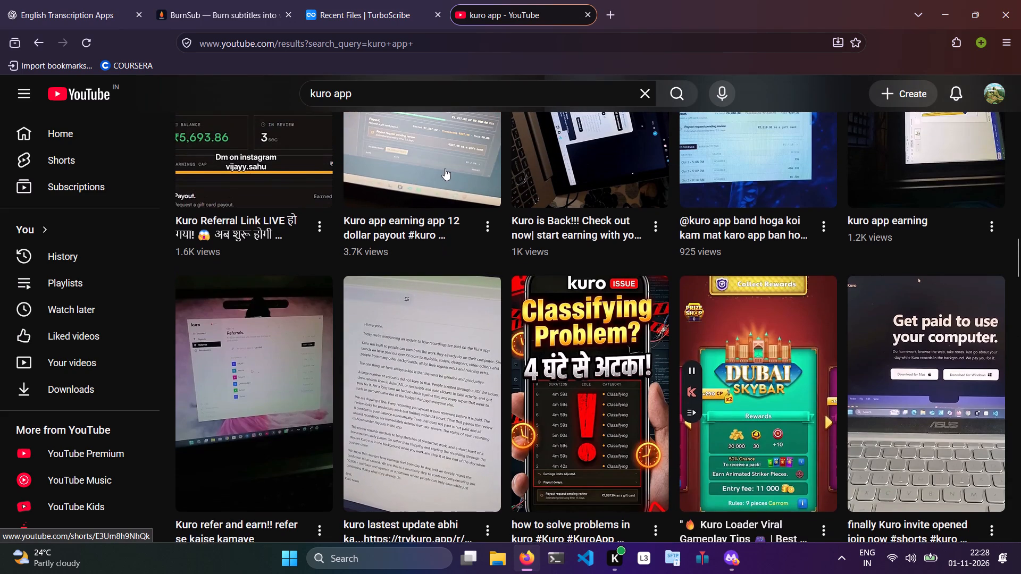
pyautogui.scroll(2, 445, 168)
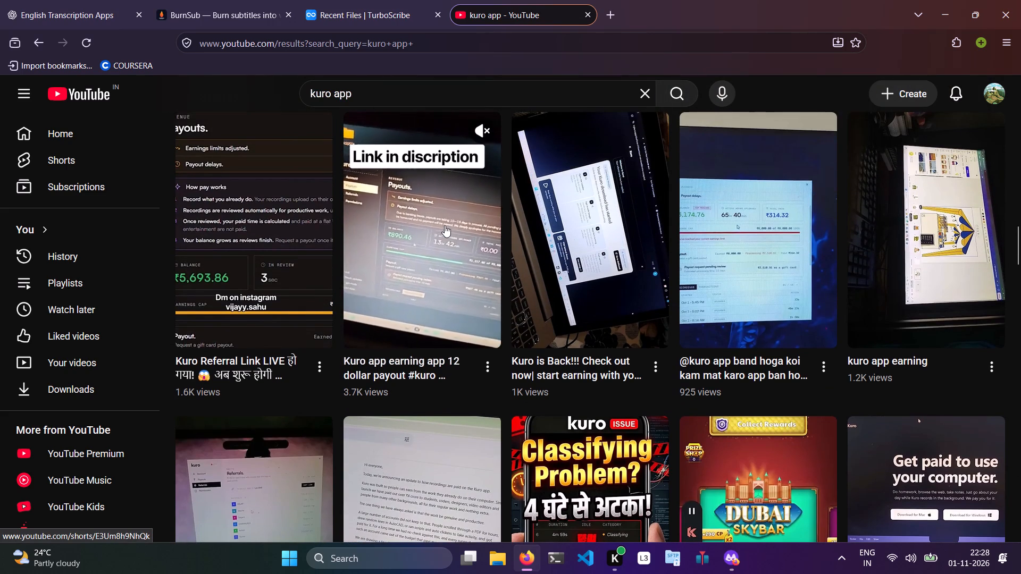
pyautogui.scroll(2, 445, 225)
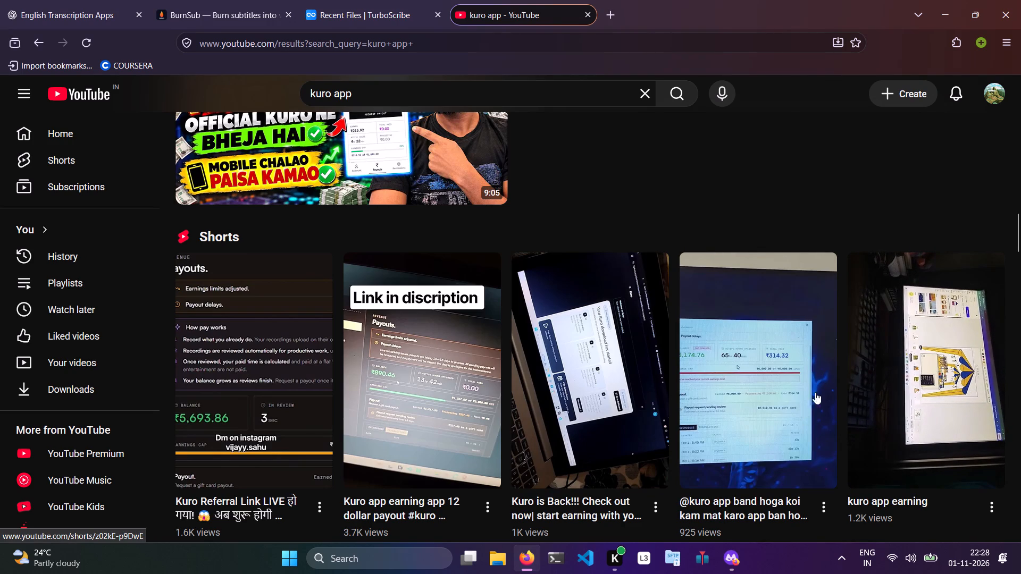
pyautogui.scroll(2, 839, 207)
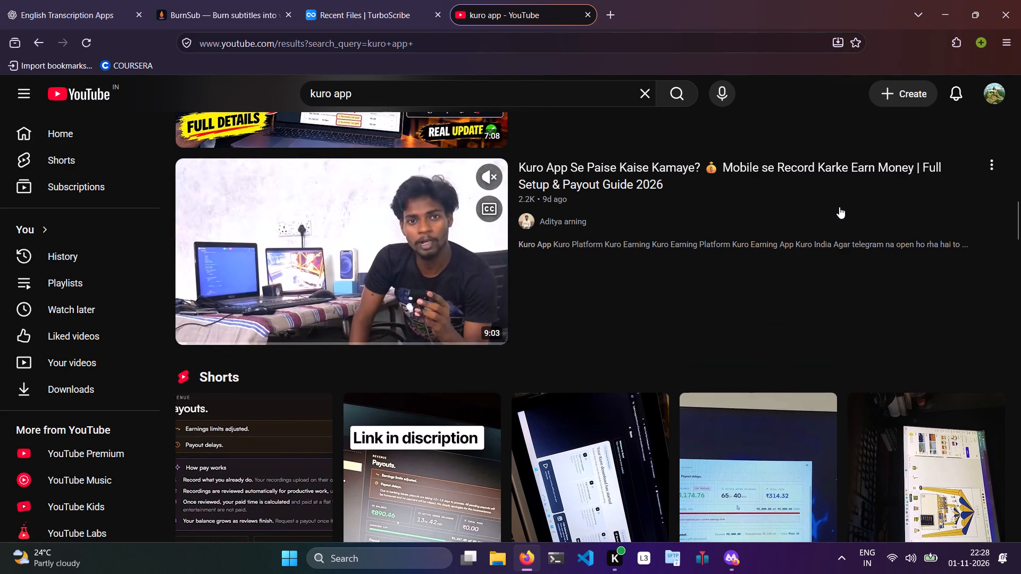
pyautogui.scroll(4, 839, 207)
pyautogui.scroll(2, 670, 223)
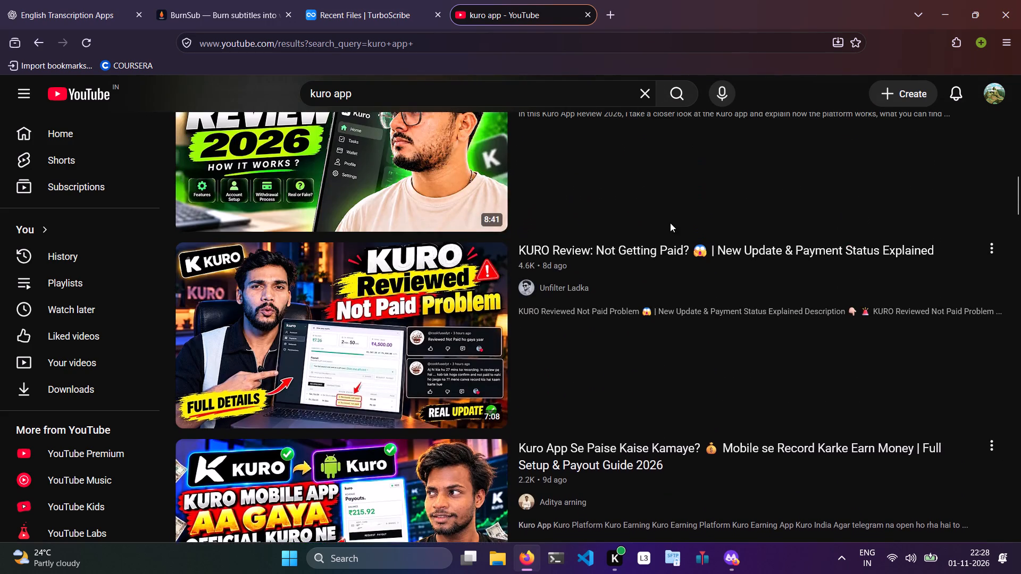
pyautogui.scroll(1, 670, 223)
pyautogui.scroll(5, 520, 269)
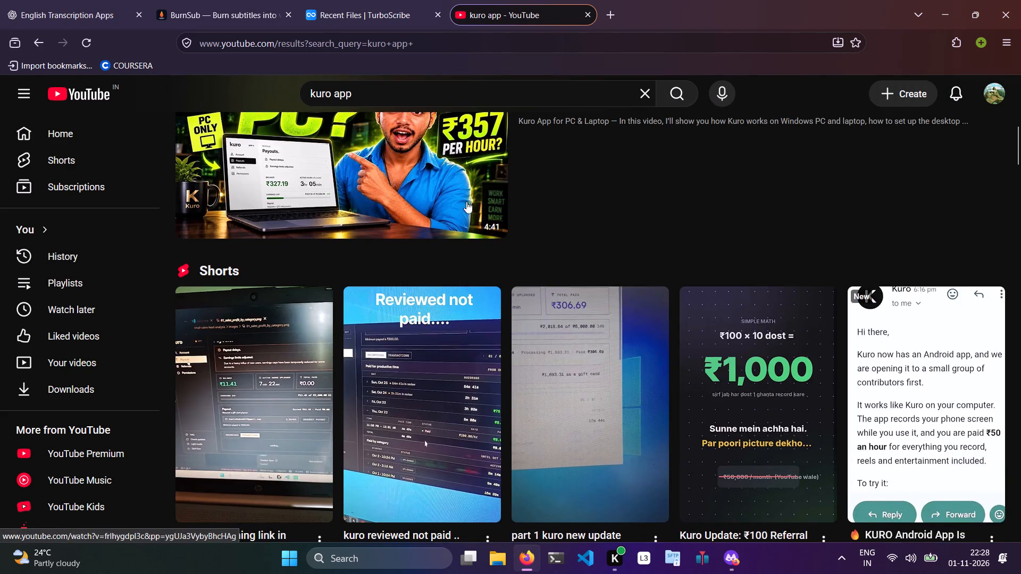
pyautogui.scroll(4, 449, 191)
pyautogui.scroll(4, 400, 194)
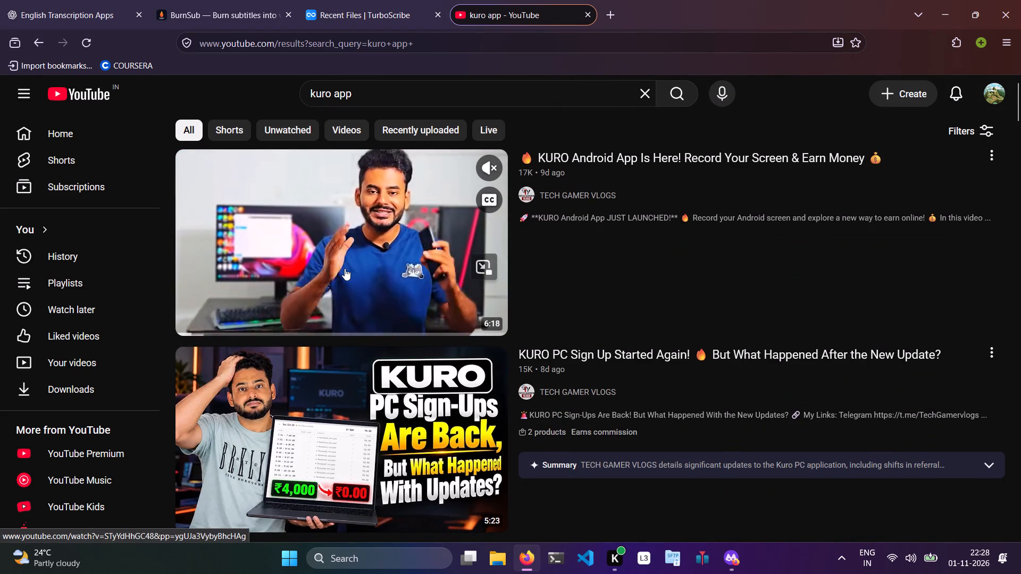
# Skim the inline preview of the "KURO Android App Is Here!" video at several points along its timeline.
pyautogui.click(331, 330)
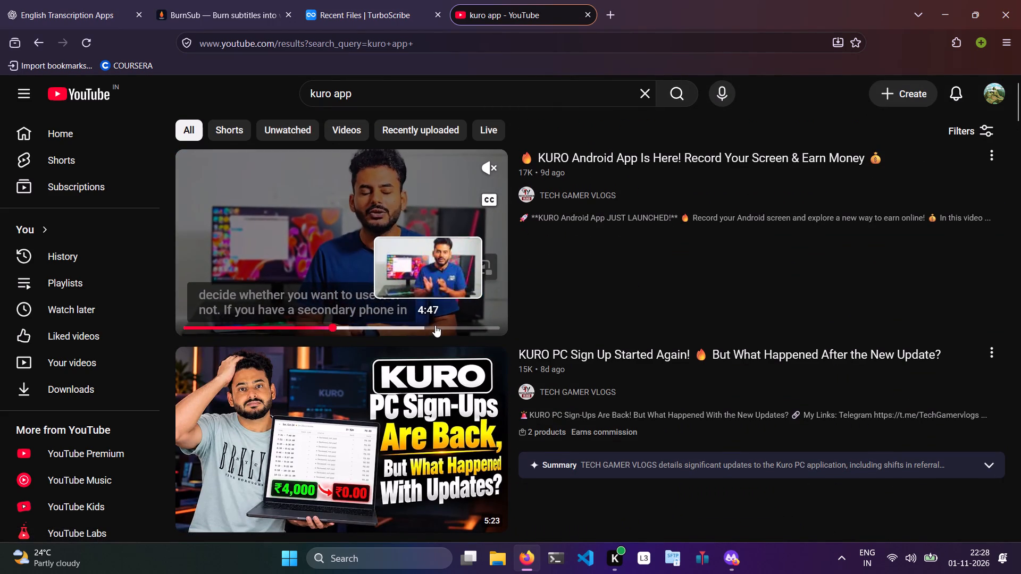
pyautogui.click(467, 325)
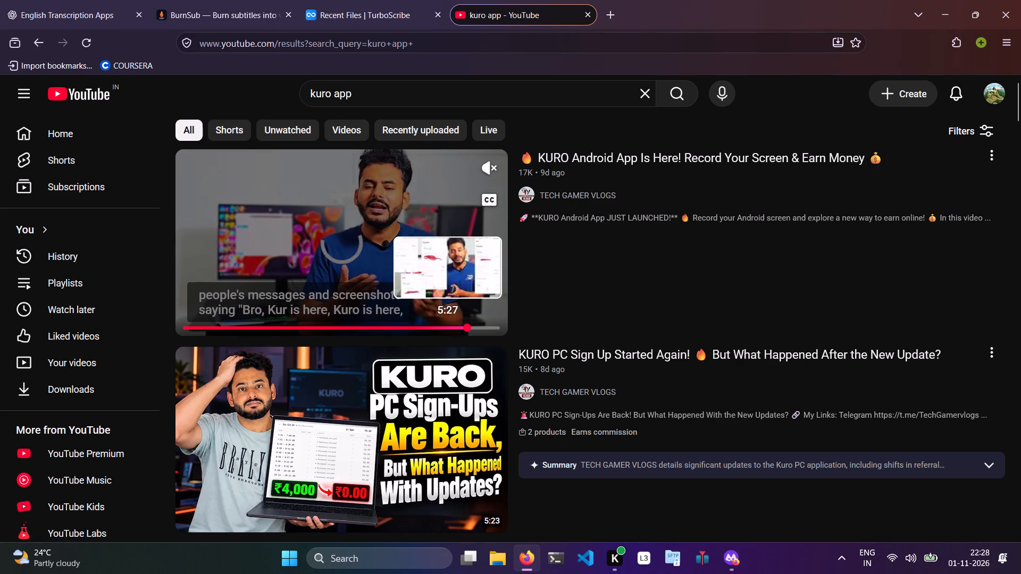
pyautogui.click(248, 331)
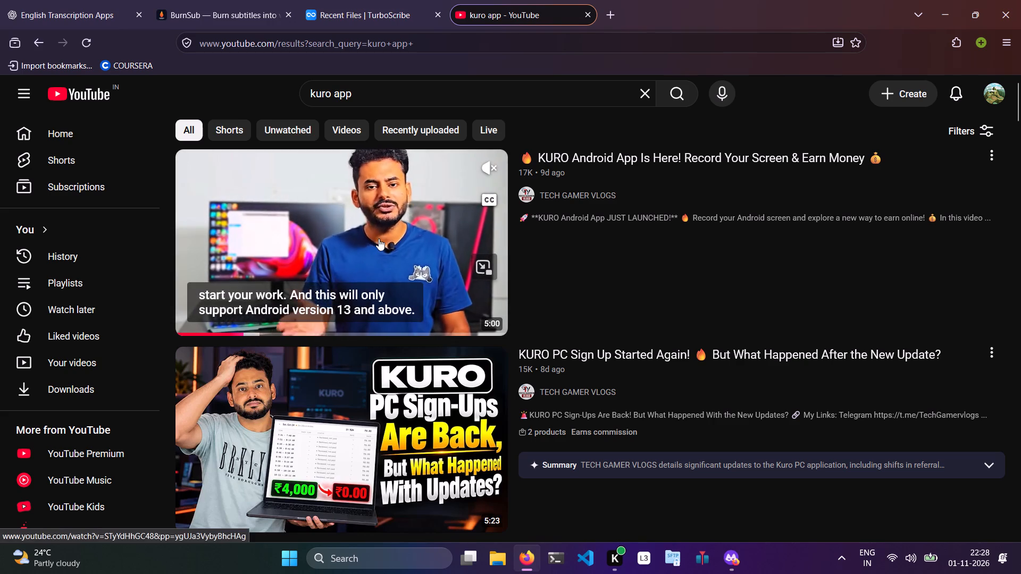
# Check the progress of the 637 transcription in TurboScribe and the automatic captioning in BurnSub, ending on TurboScribe.
pyautogui.click(389, 0)
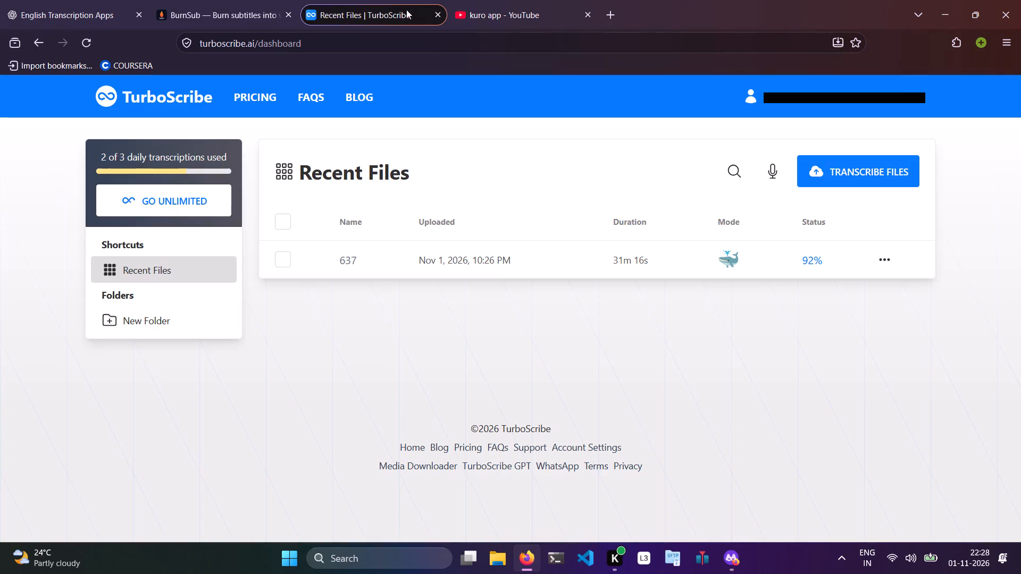
pyautogui.click(250, 0)
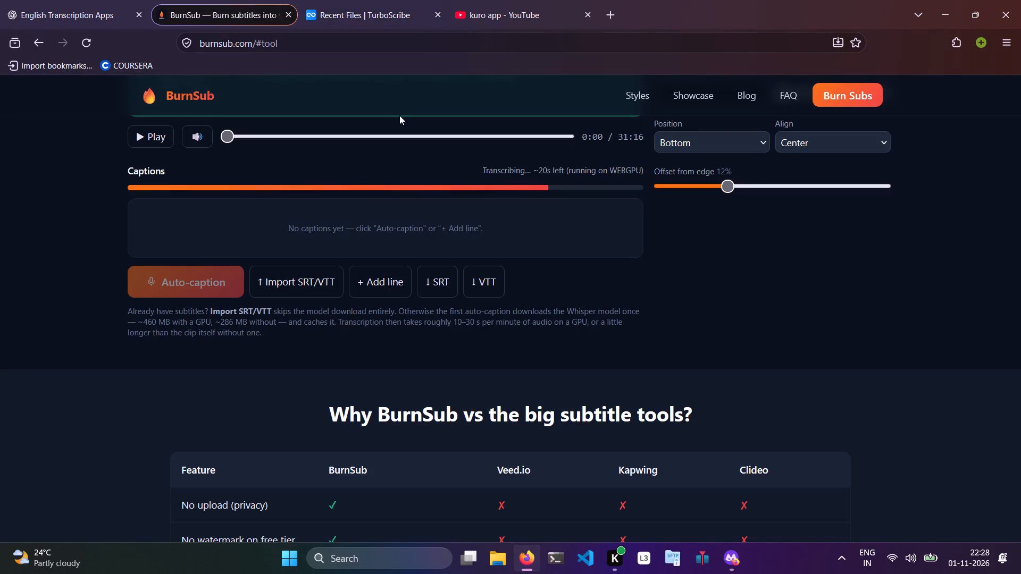
pyautogui.click(382, 0)
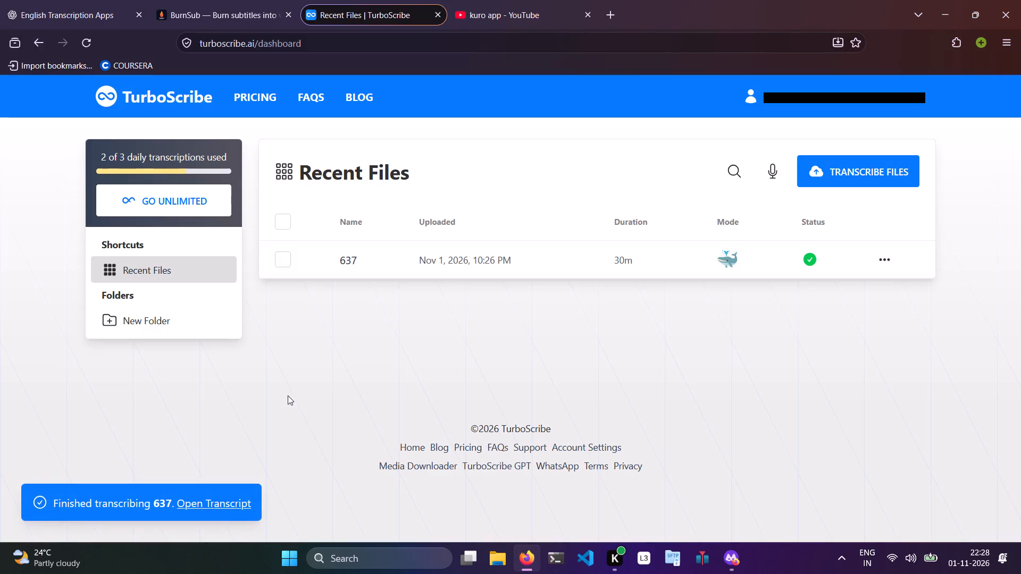
# Open the finished 637 transcript in a new tab and download its SRT subtitles with a maximum of 8 words per segment.
pyautogui.rightClick(228, 509)
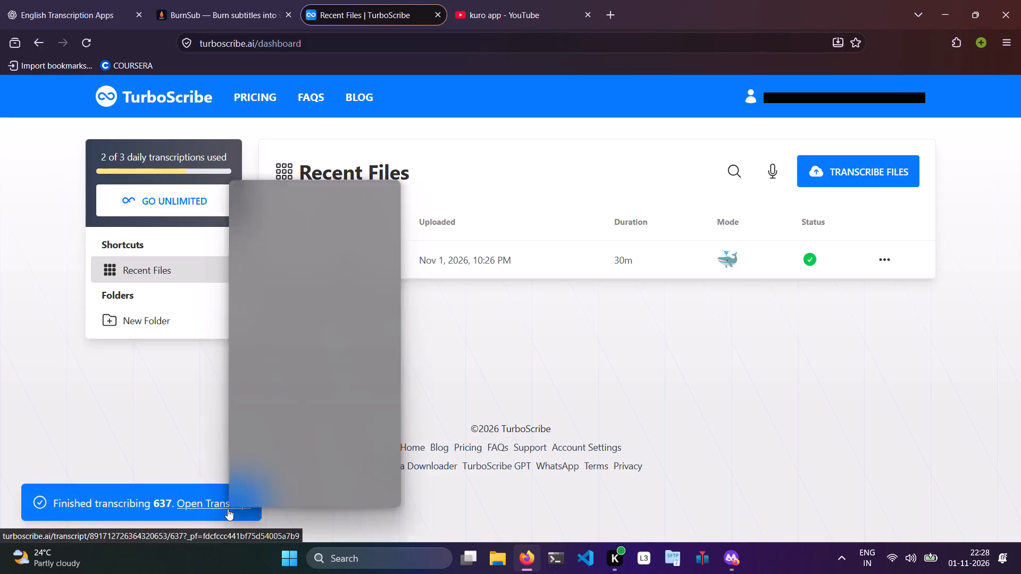
pyautogui.click(309, 185)
pyautogui.click(511, 0)
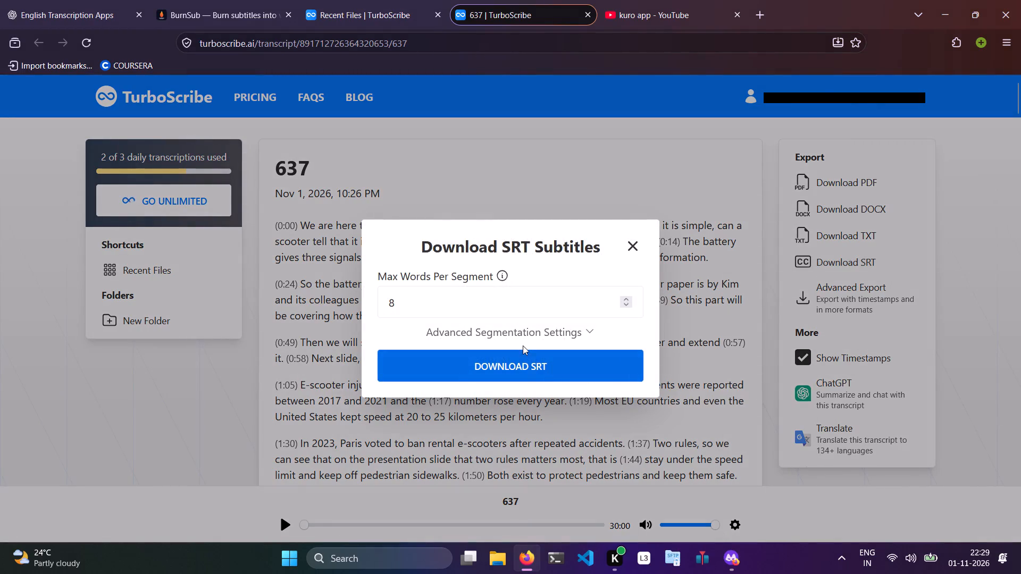
pyautogui.click(544, 359)
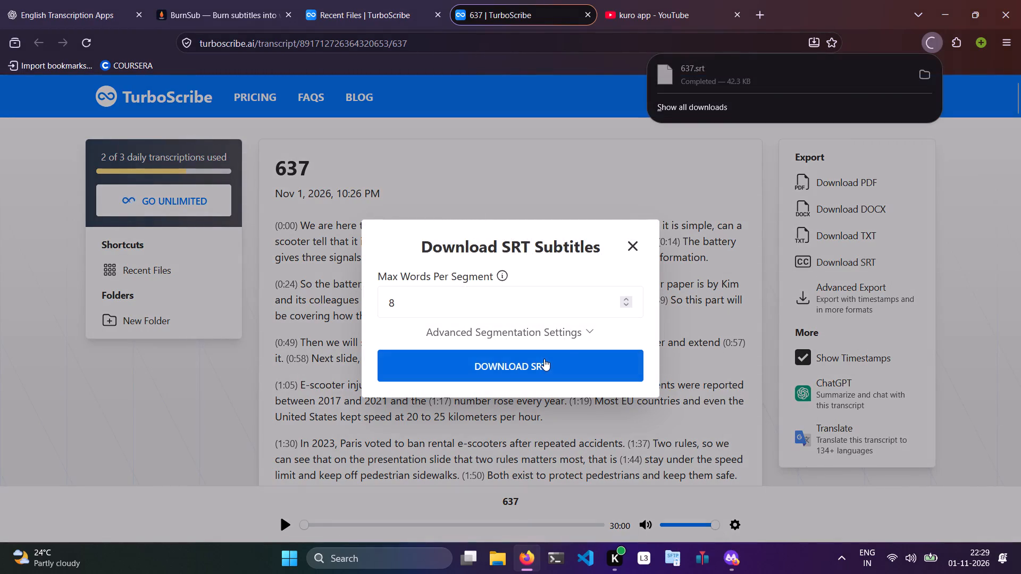
pyautogui.click(634, 249)
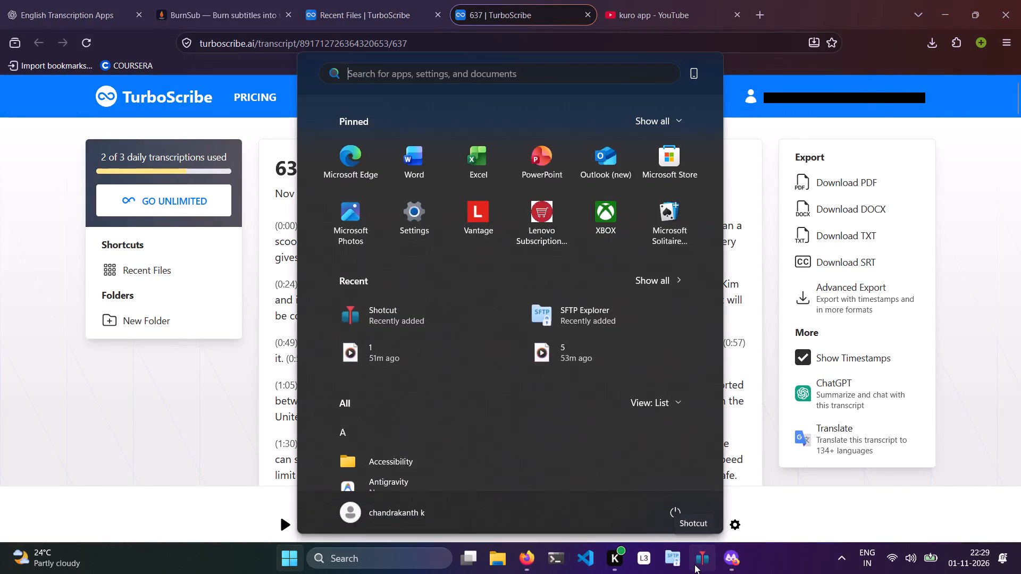
# Launch Clipchamp.
pyautogui.write('clip')
pyautogui.press('Return')
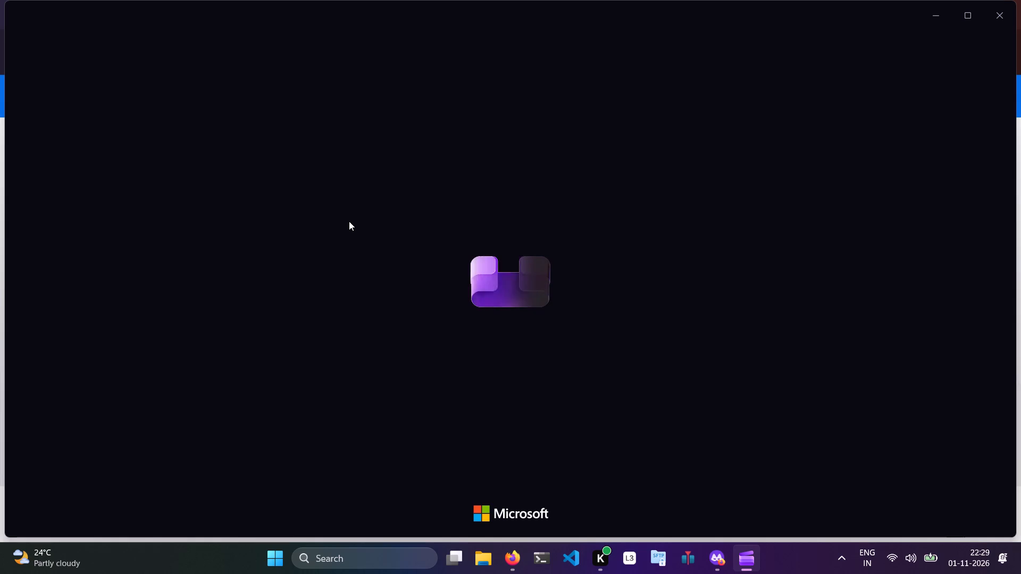
# Back on the TurboScribe dashboard, set up an export of the 637 file as SRT and VTT with section timestamps enabled.
pyautogui.hotkey('alt', 'Tab')
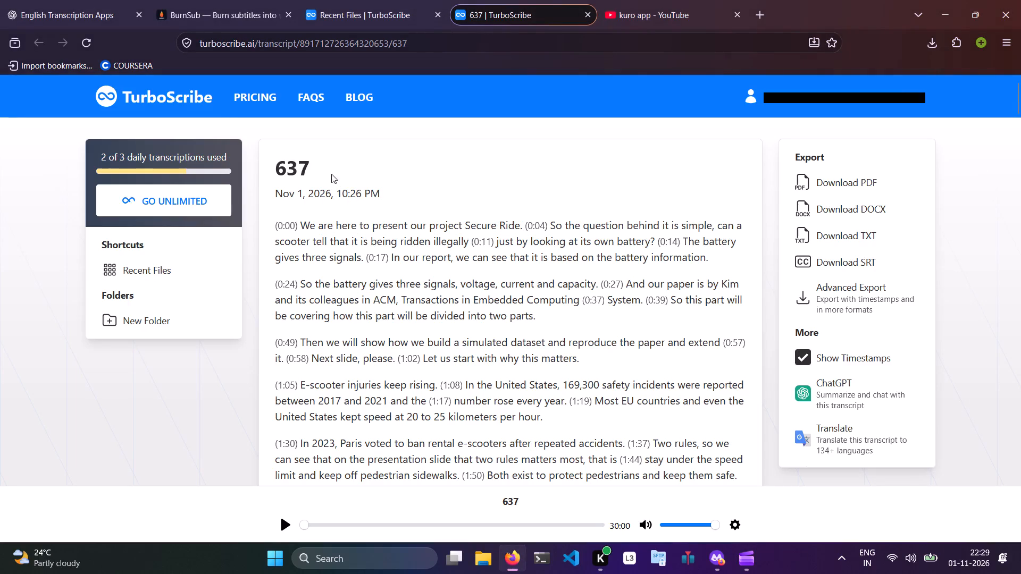
pyautogui.click(363, 0)
pyautogui.click(899, 162)
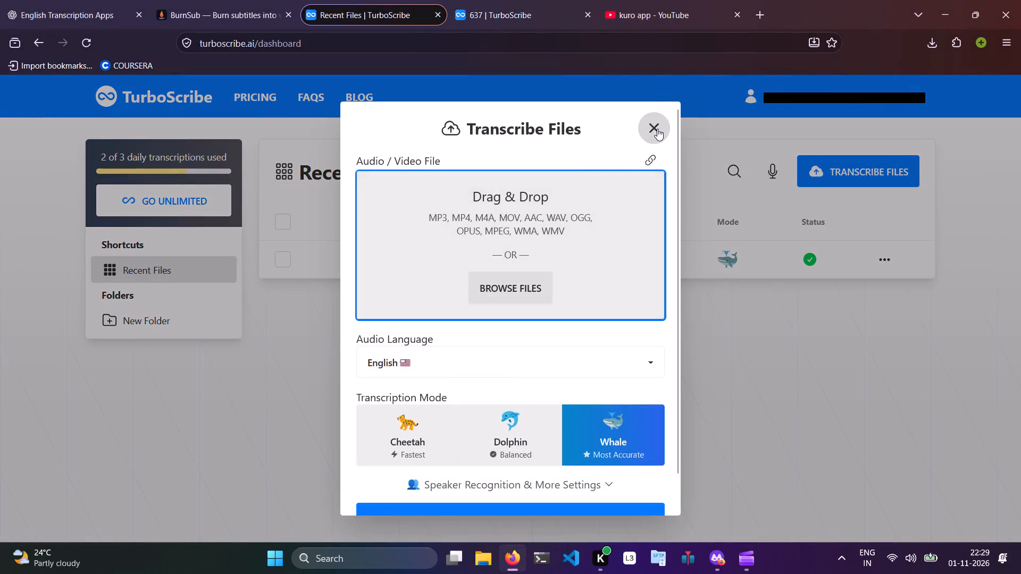
pyautogui.click(657, 129)
pyautogui.click(284, 263)
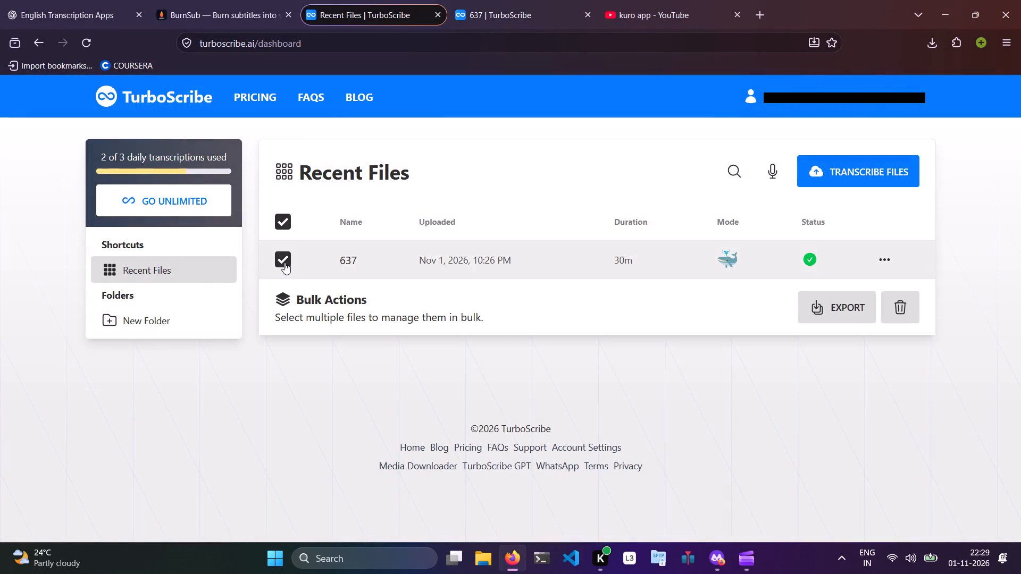
pyautogui.click(829, 306)
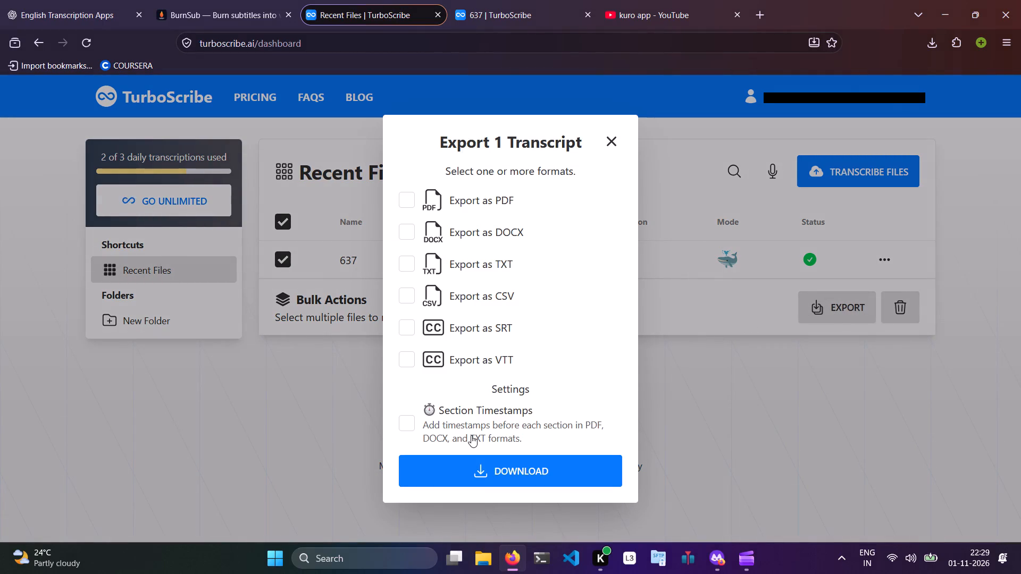
pyautogui.click(412, 426)
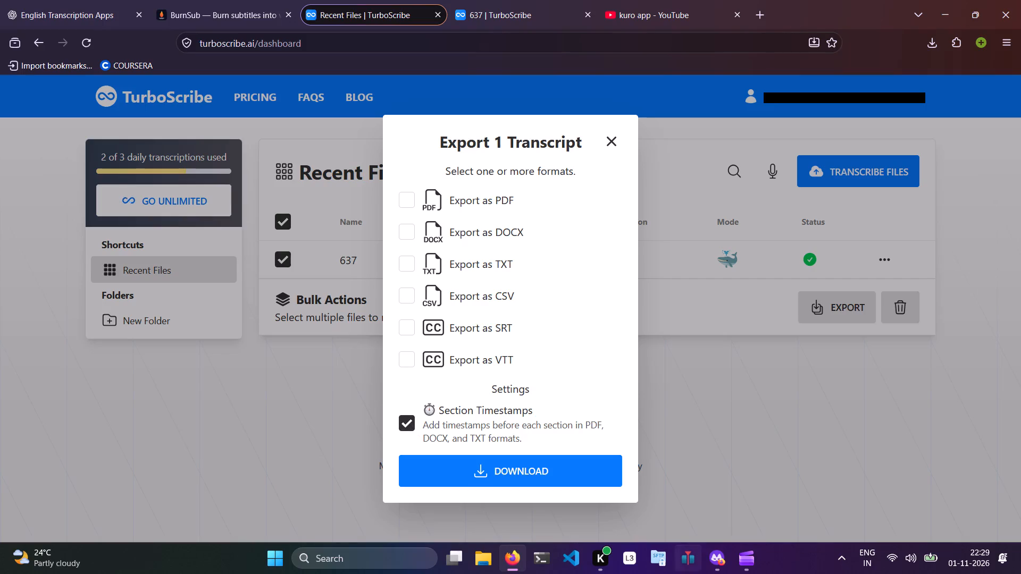
pyautogui.click(410, 324)
pyautogui.click(412, 348)
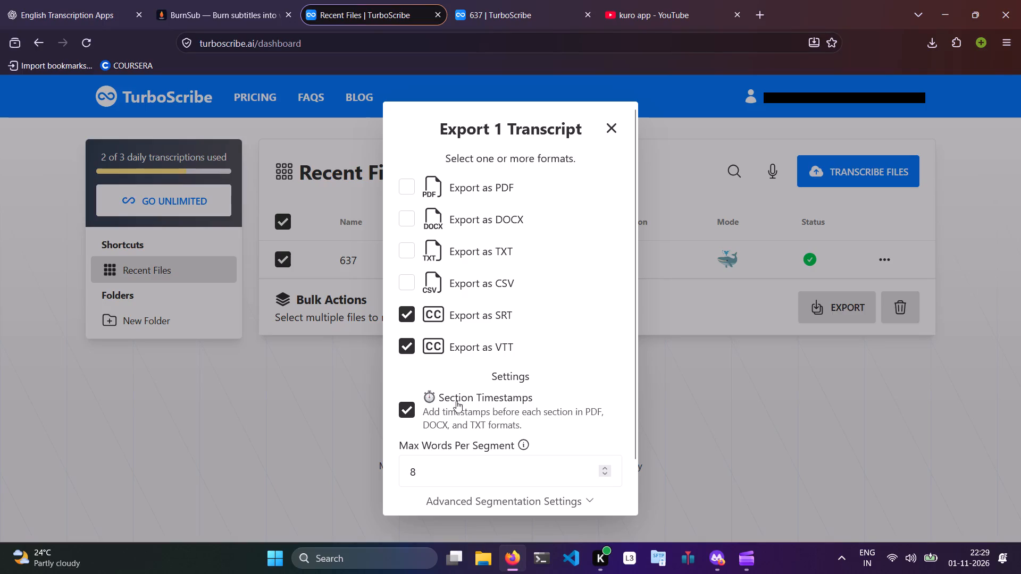
# Switch to Clipchamp and open Video Project 1 in the editor.
pyautogui.click(740, 561)
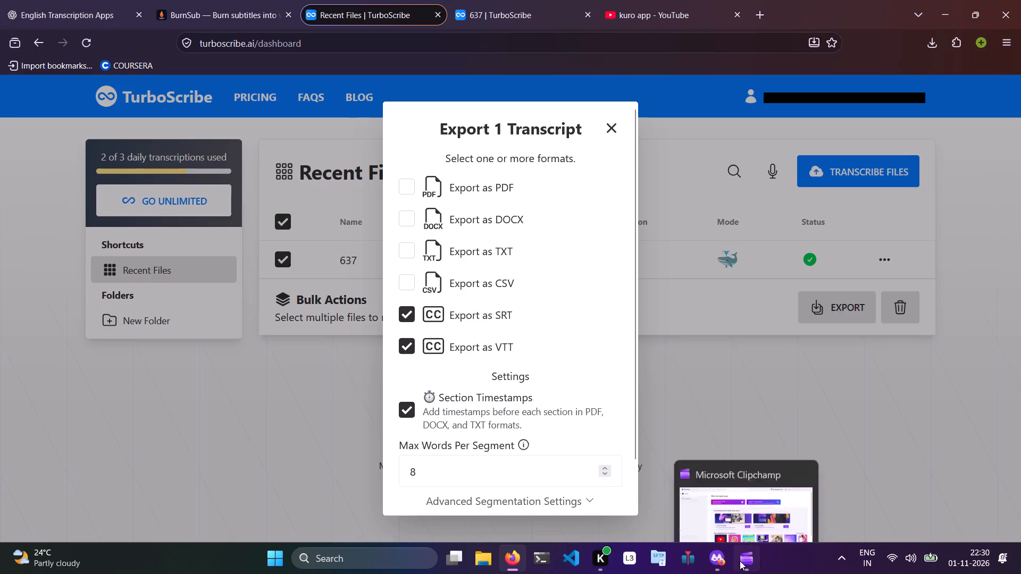
pyautogui.scroll(-5, 257, 401)
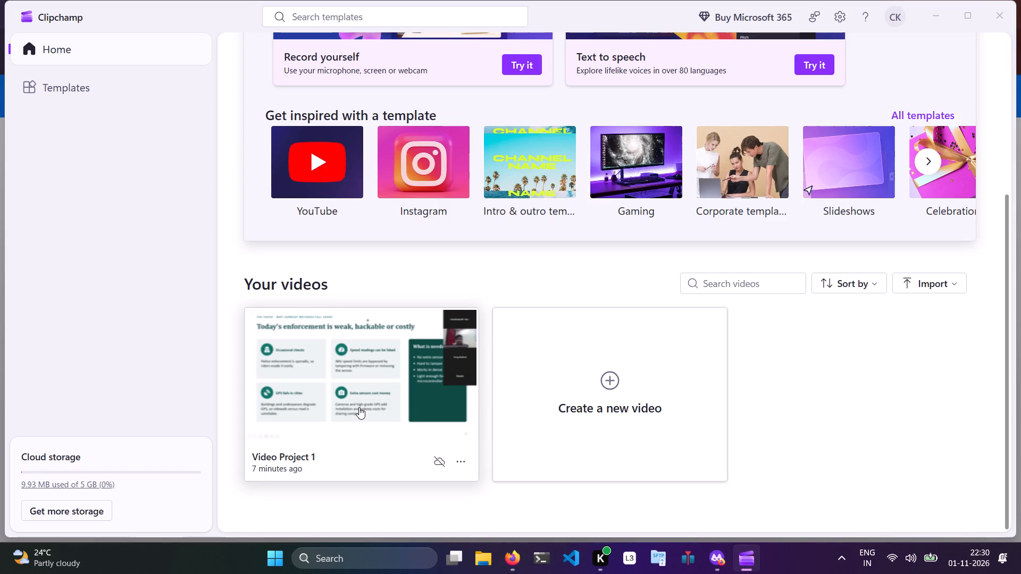
pyautogui.click(359, 407)
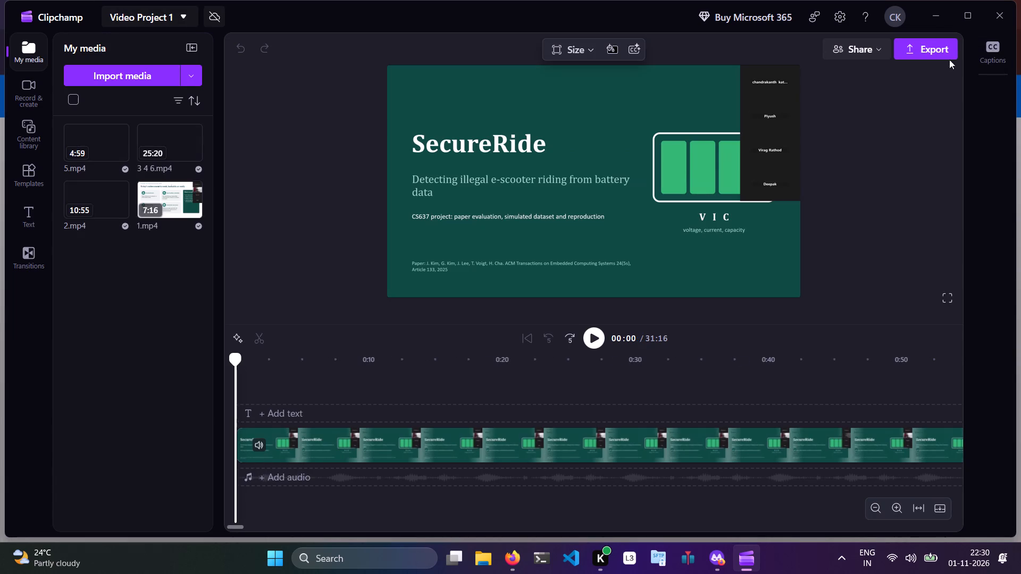
pyautogui.click(927, 572)
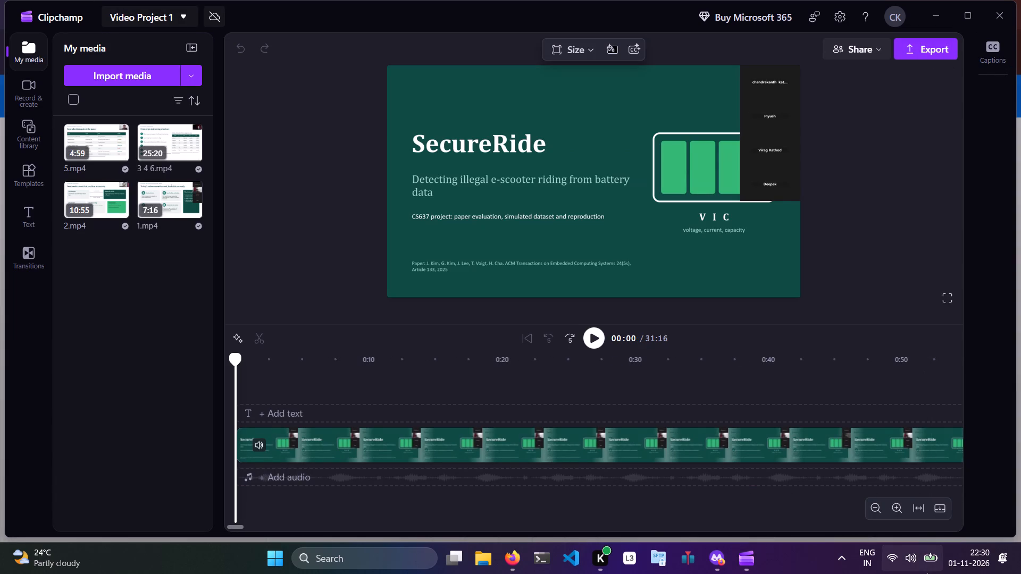
pyautogui.click(927, 572)
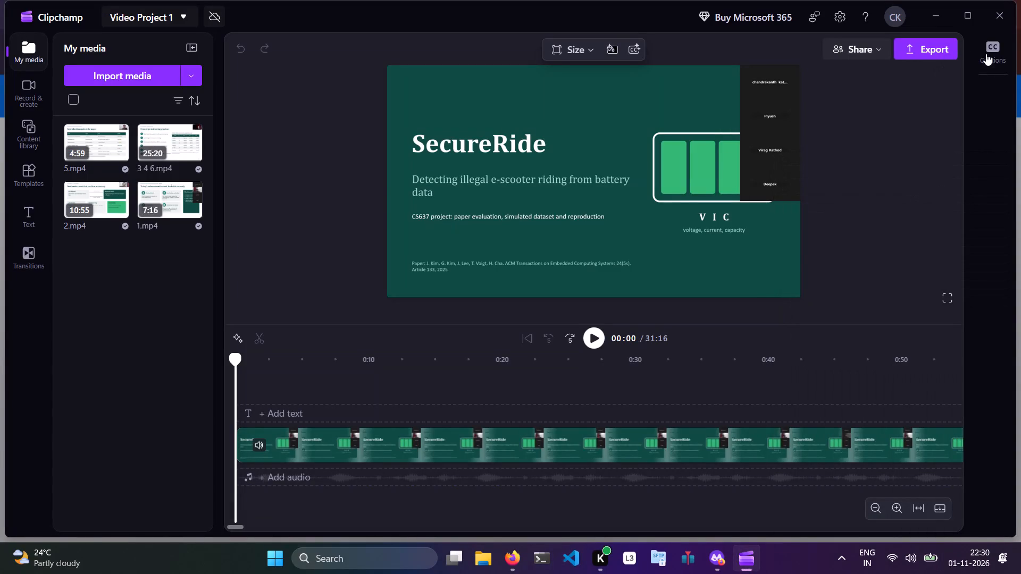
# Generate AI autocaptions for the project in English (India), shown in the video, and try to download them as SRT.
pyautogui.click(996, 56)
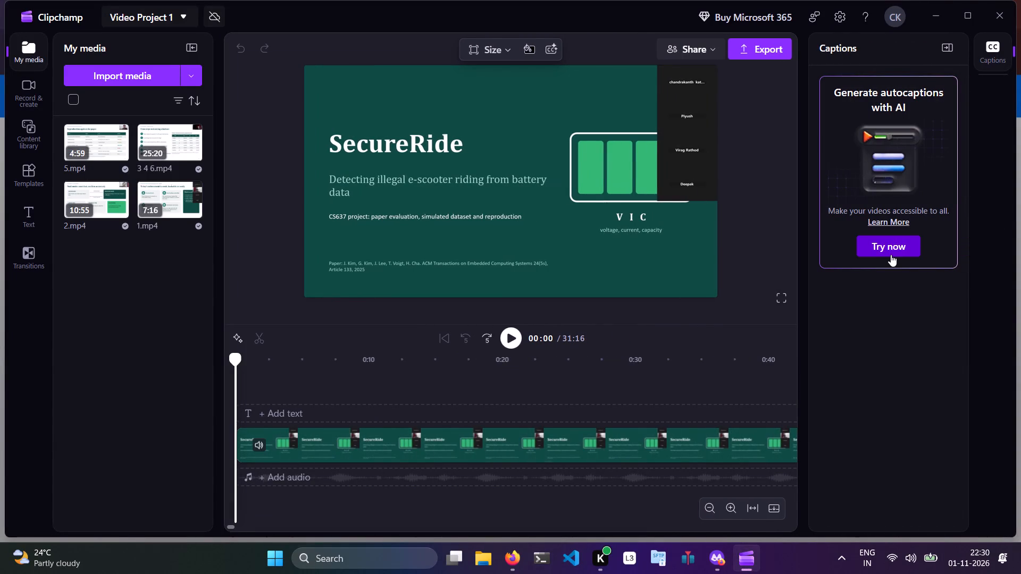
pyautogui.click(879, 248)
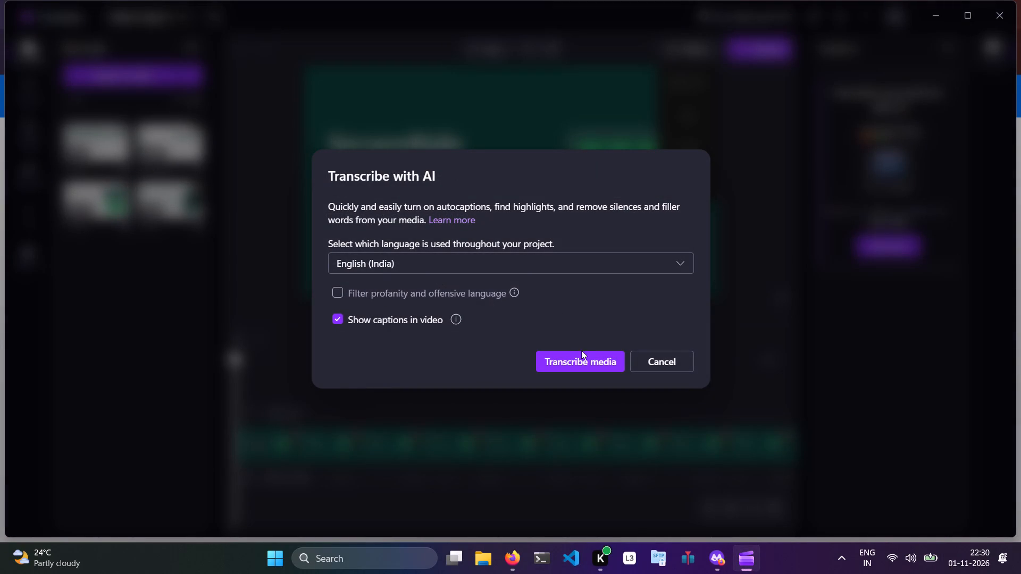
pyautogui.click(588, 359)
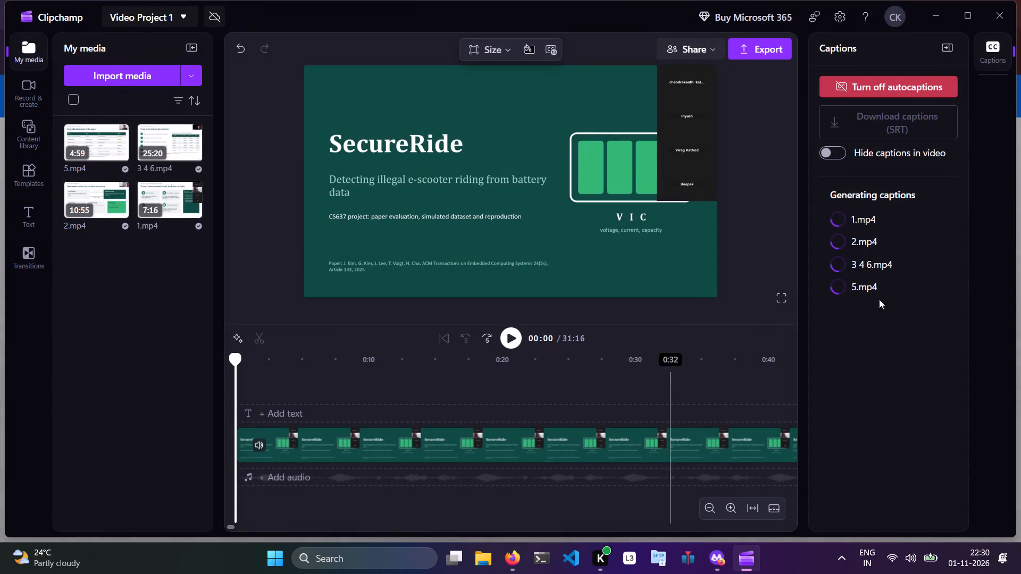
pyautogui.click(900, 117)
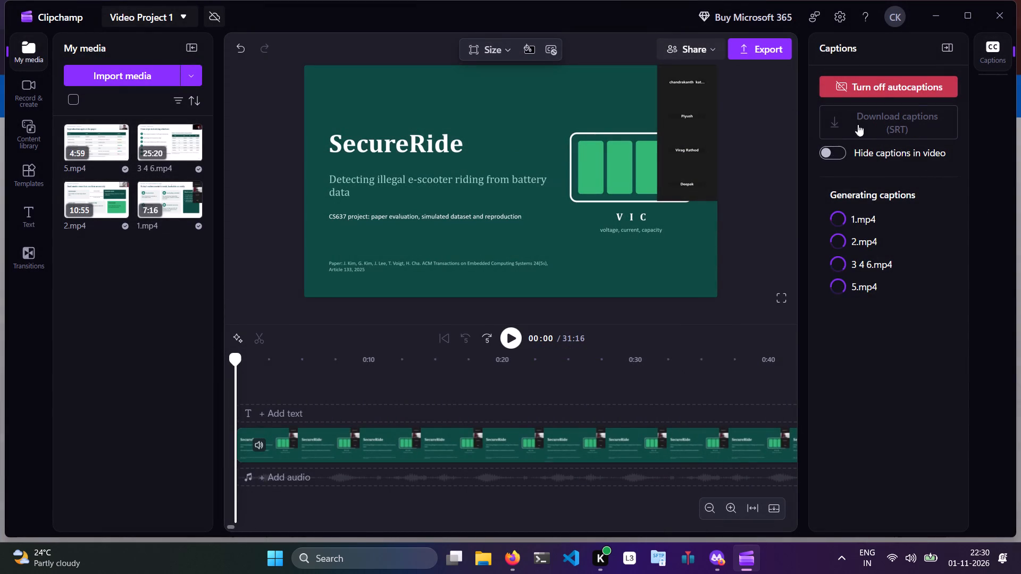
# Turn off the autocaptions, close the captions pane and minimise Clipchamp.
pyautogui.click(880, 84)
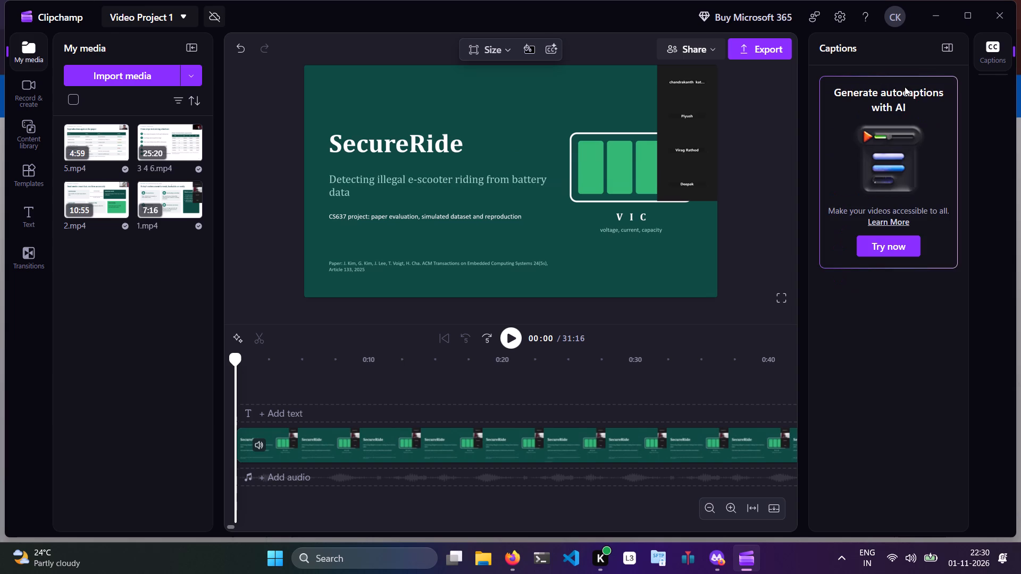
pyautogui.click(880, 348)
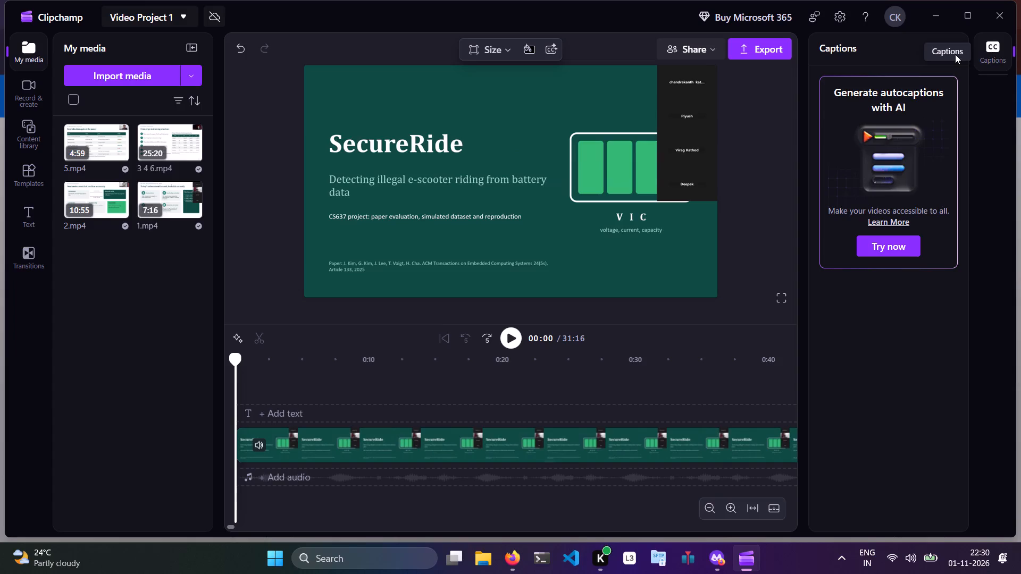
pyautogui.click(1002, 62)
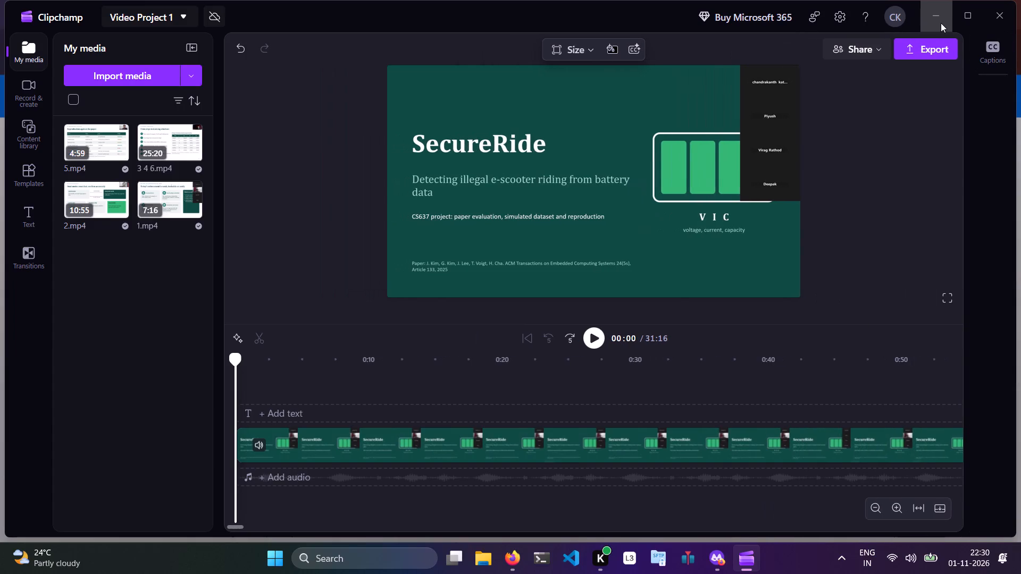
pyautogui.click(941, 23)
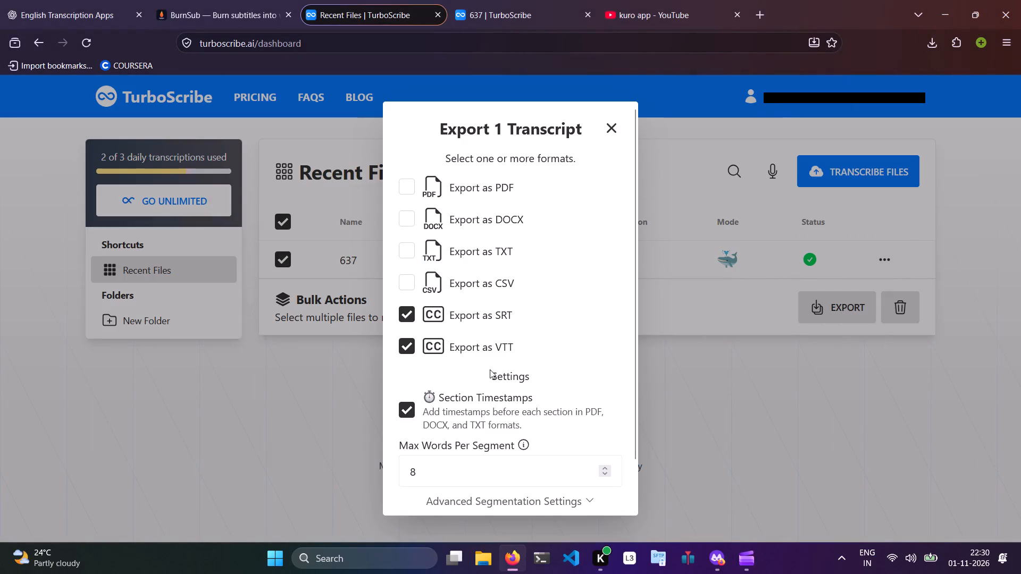
# Check the auto-captioning progress in BurnSub and briefly play the 637 video preview, pausing it after a few seconds.
pyautogui.click(256, 0)
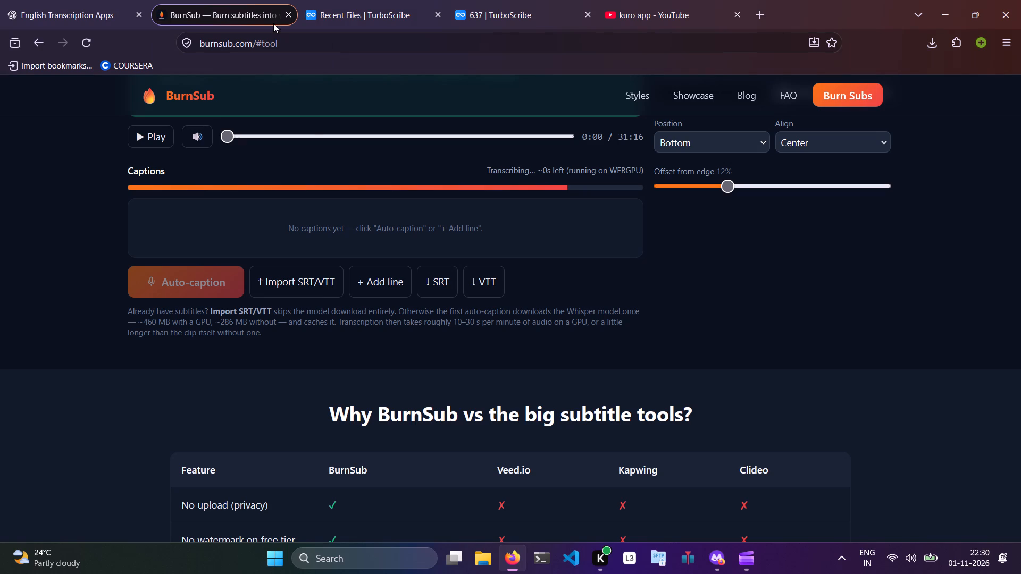
pyautogui.scroll(1, 574, 264)
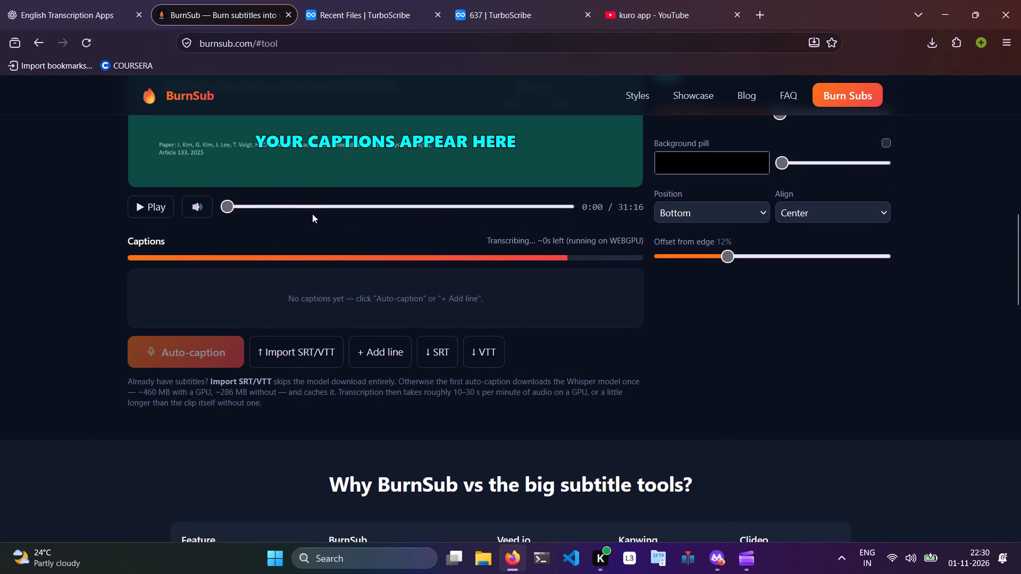
pyautogui.click(157, 207)
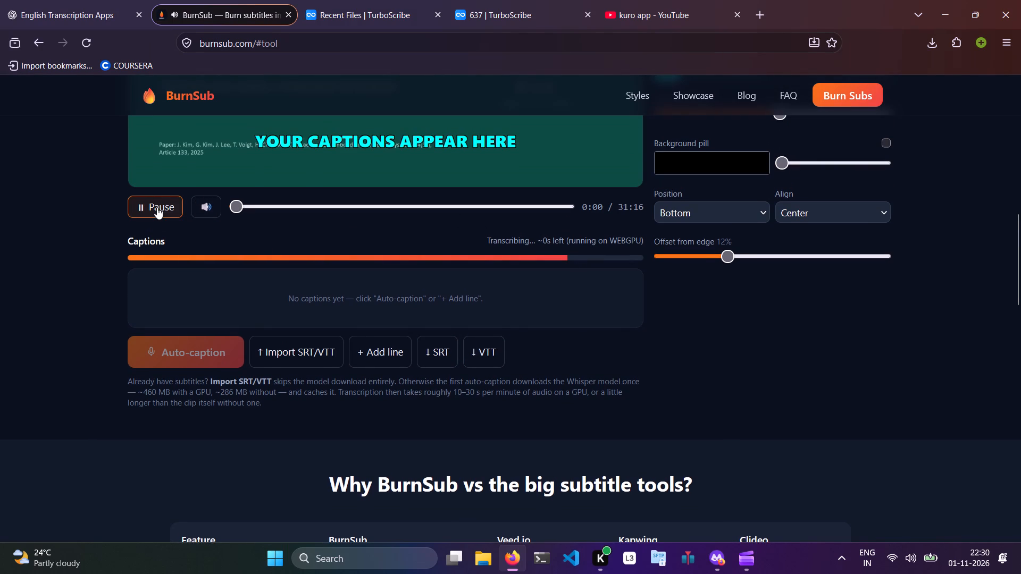
pyautogui.scroll(3, 157, 207)
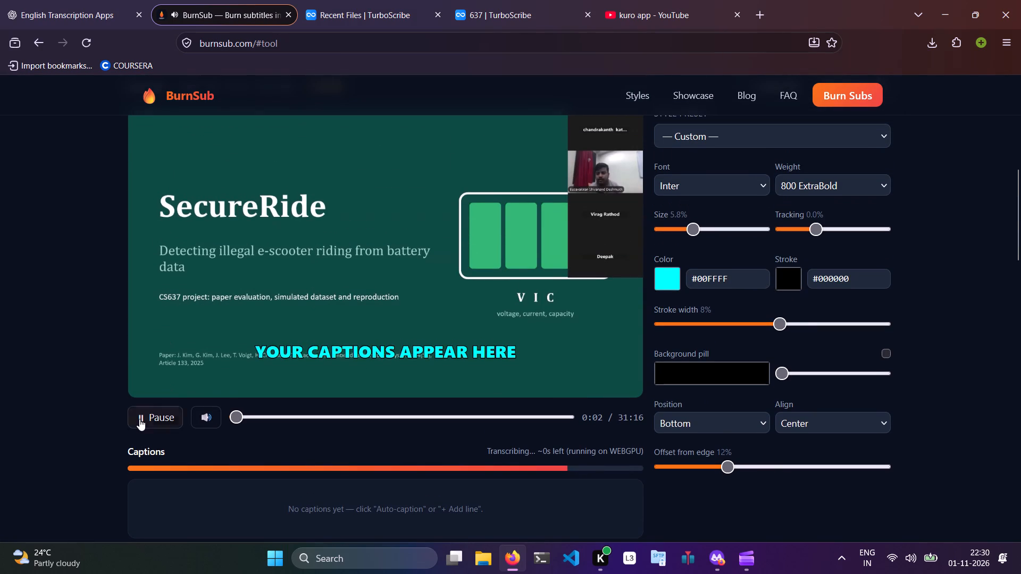
pyautogui.click(139, 419)
pyautogui.scroll(-3, 107, 369)
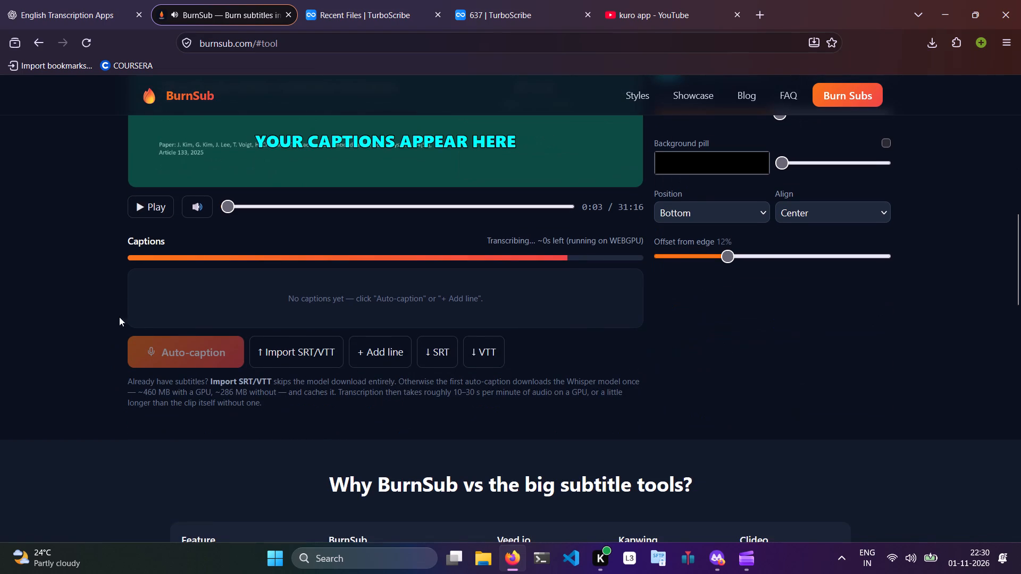
pyautogui.scroll(4, 136, 282)
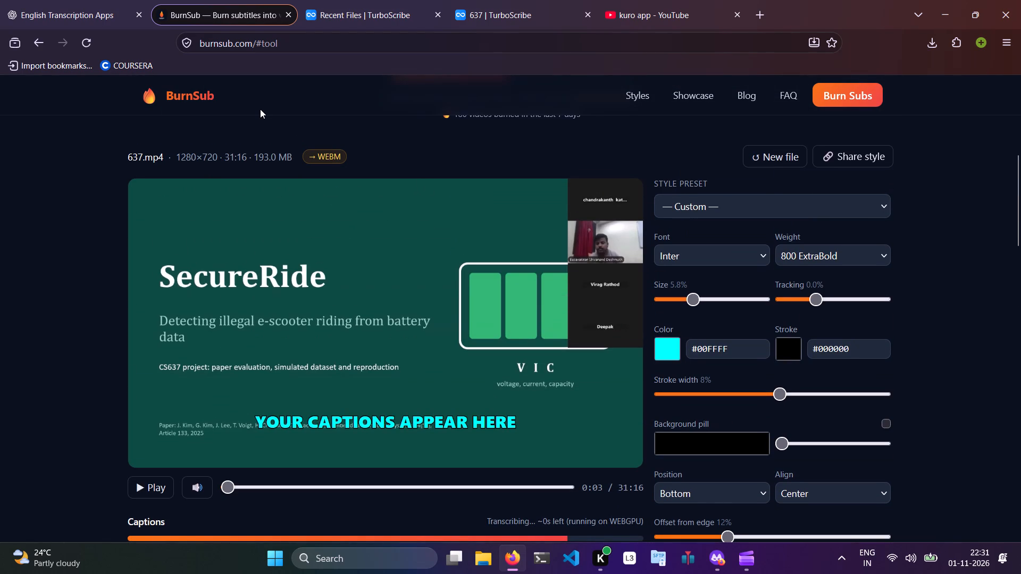
# Open a private browser window, search for "burnsub" and open the burnsub.com home page from the results.
pyautogui.hotkey('ctrl', 'shift', 'p')
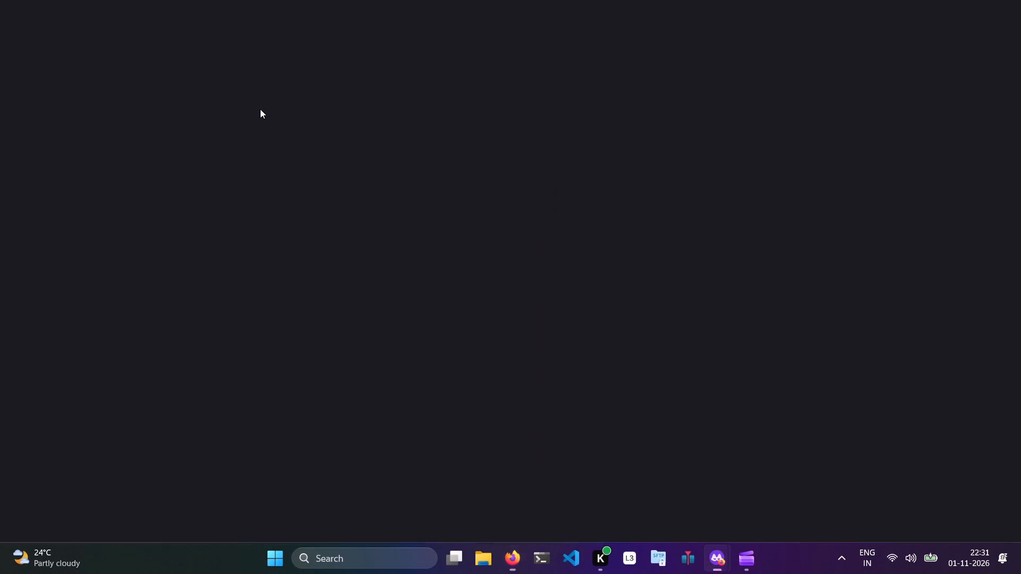
pyautogui.write('burnsub')
pyautogui.press('Return')
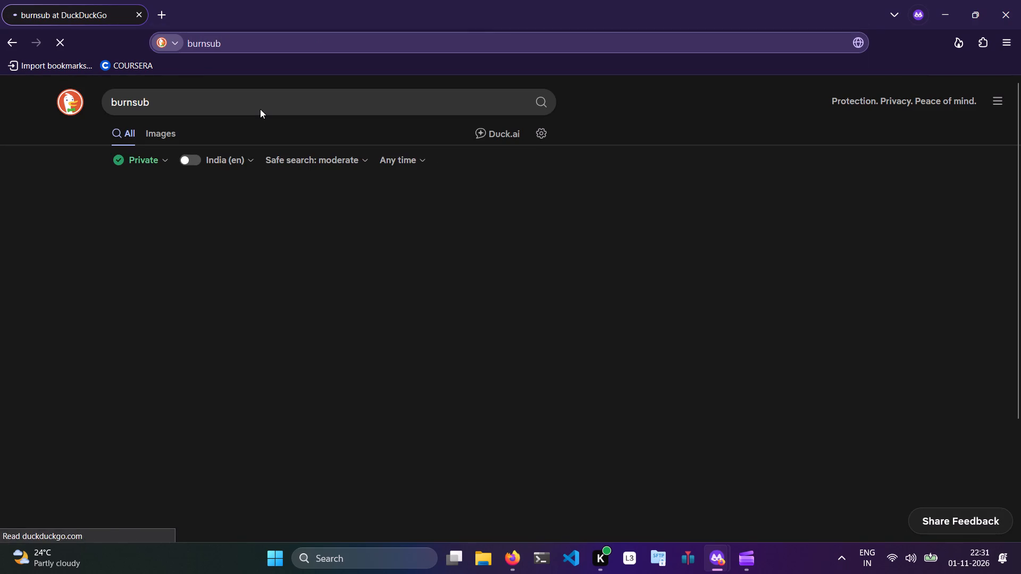
pyautogui.click(203, 209)
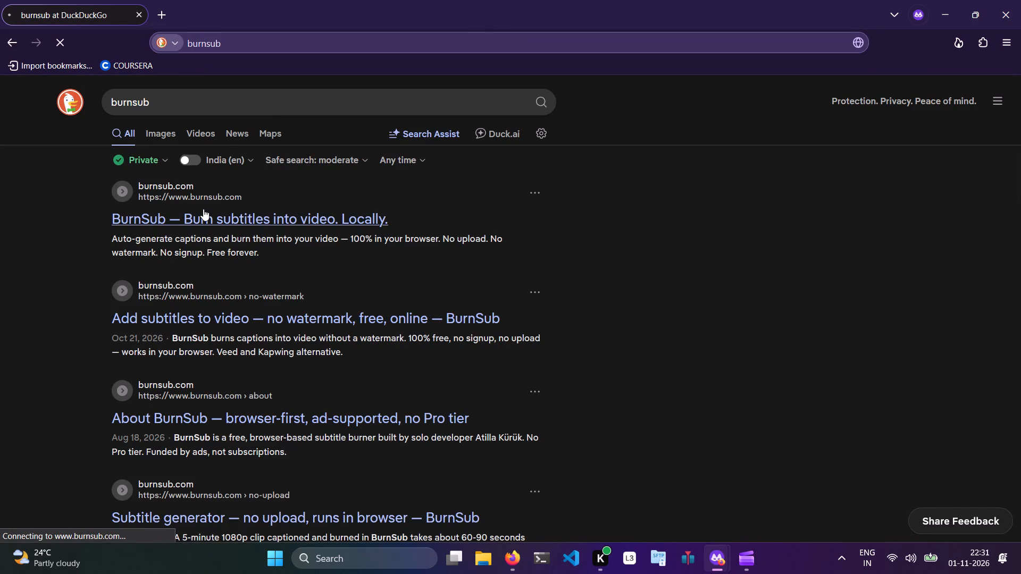
pyautogui.hotkey('alt', 'Tab')
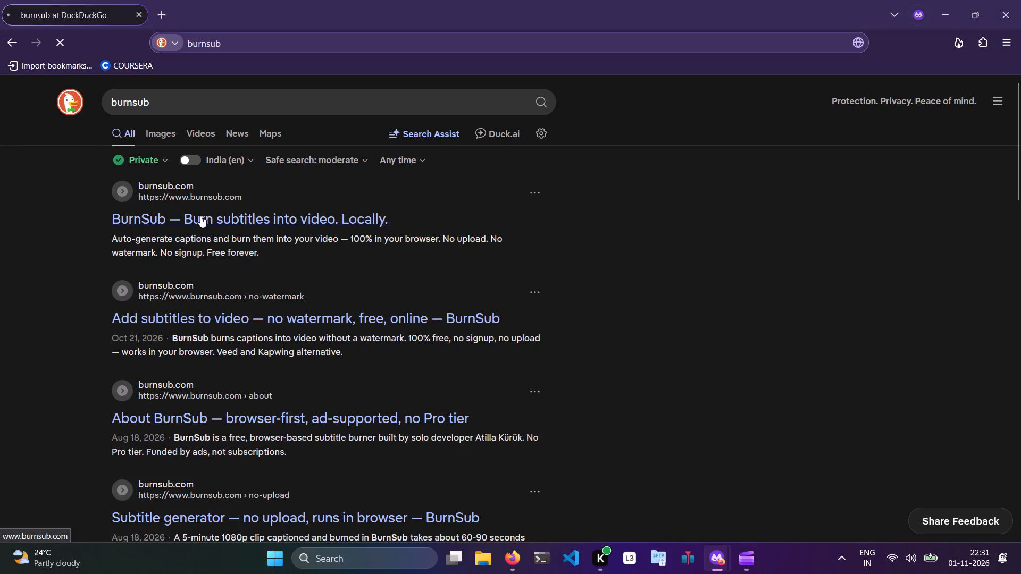
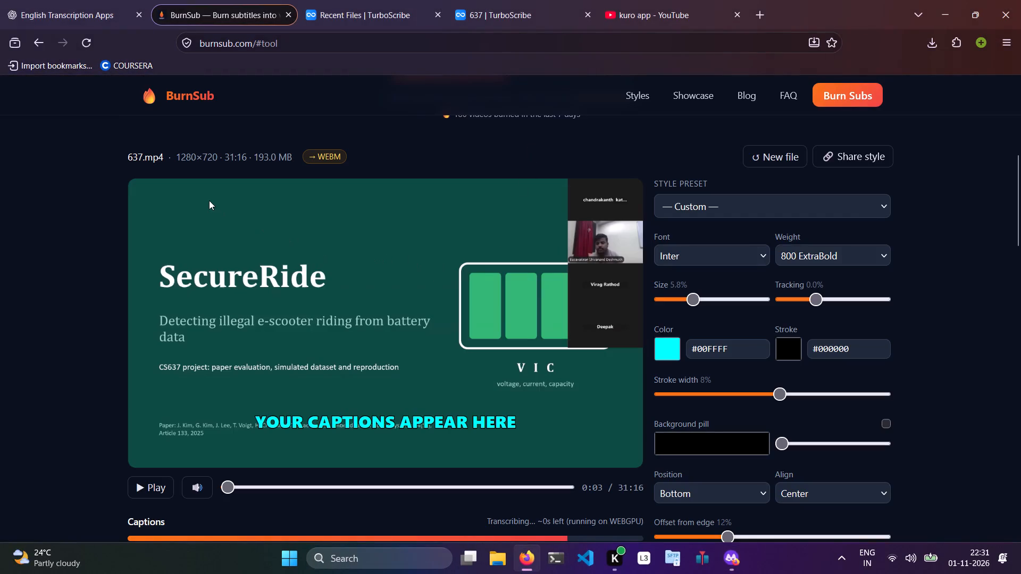
# Export the 637 transcript from TurboScribe in SRT format only, excluding VTT.
pyautogui.click(423, 0)
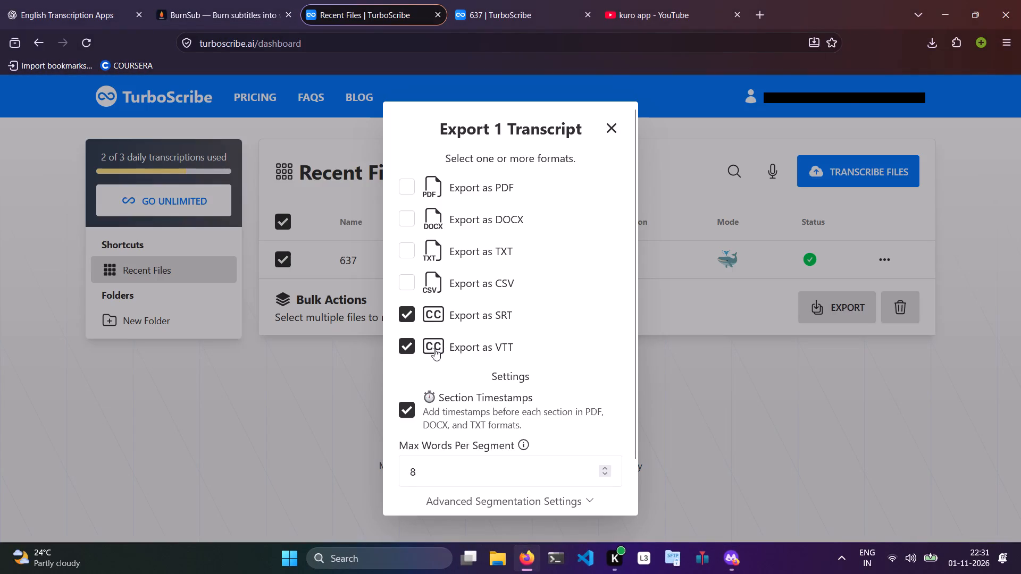
pyautogui.click(275, 0)
pyautogui.scroll(-4, 239, 139)
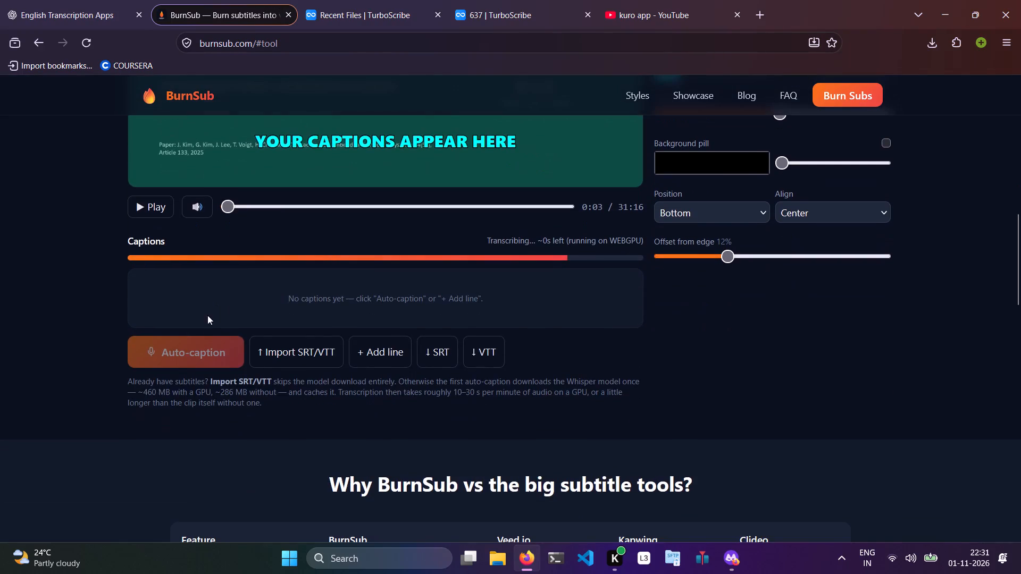
pyautogui.click(372, 0)
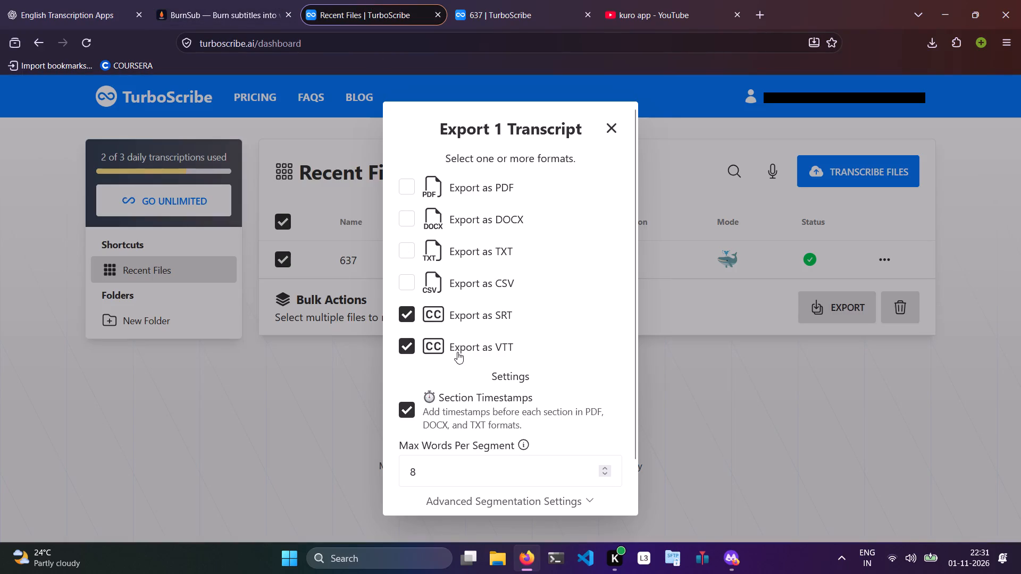
pyautogui.click(455, 350)
pyautogui.scroll(-5, 556, 449)
pyautogui.click(520, 491)
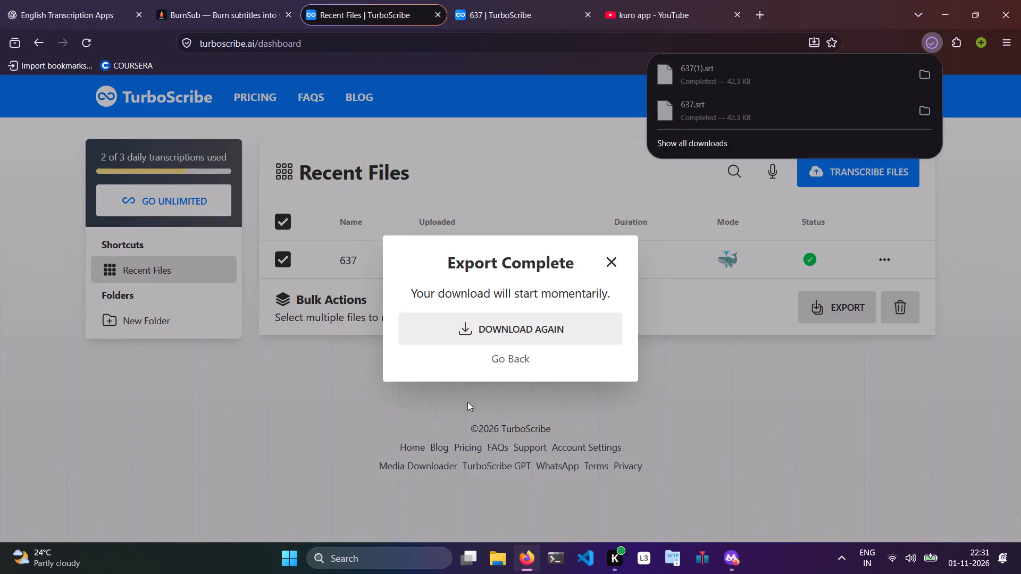
# Close the two TurboScribe pages and the YouTube page, returning to the original BurnSub page.
pyautogui.click(438, 14)
pyautogui.click(438, 14)
pyautogui.click(438, 14)
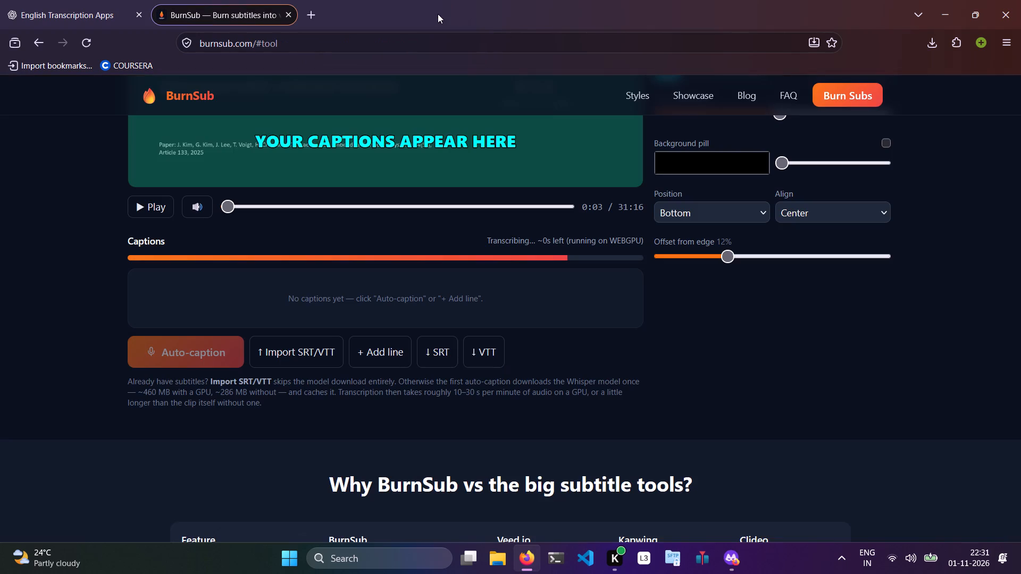
pyautogui.scroll(4, 217, 307)
pyautogui.scroll(-3, 217, 307)
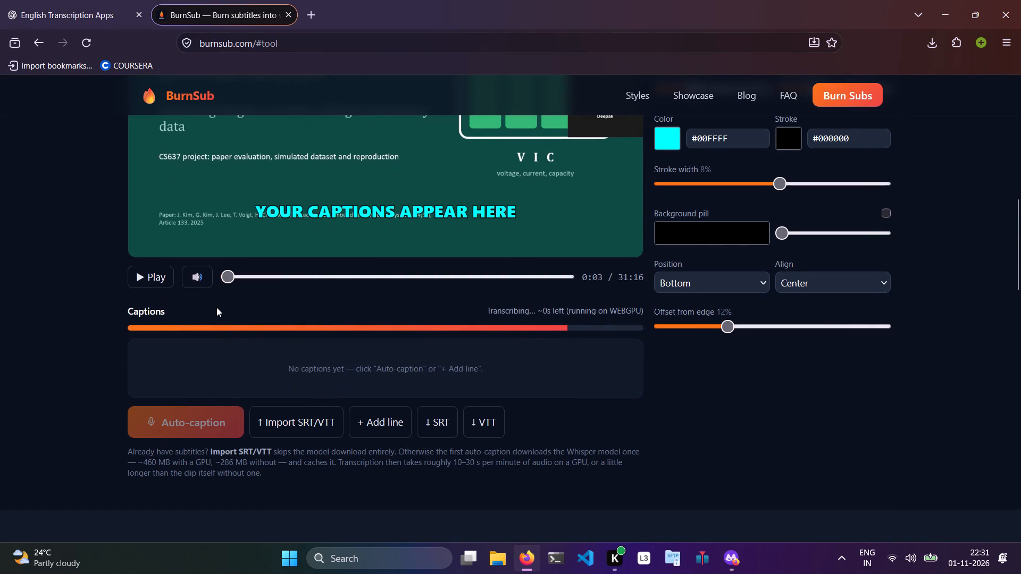
# Switch to the private browser window and load the 637 MP4 video from Downloads into BurnSub.
pyautogui.hotkey('alt', 'Tab')
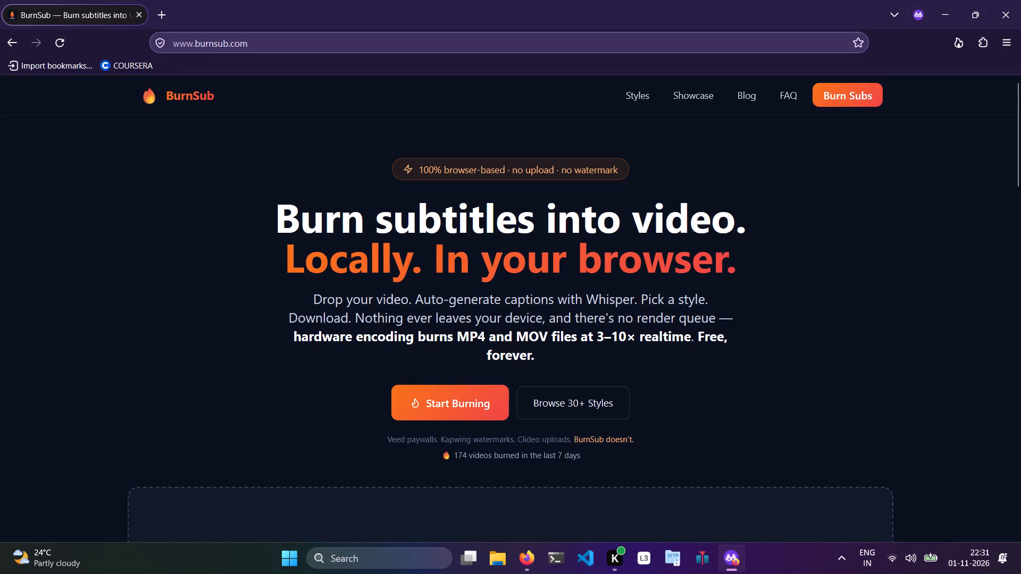
pyautogui.scroll(-3, 460, 402)
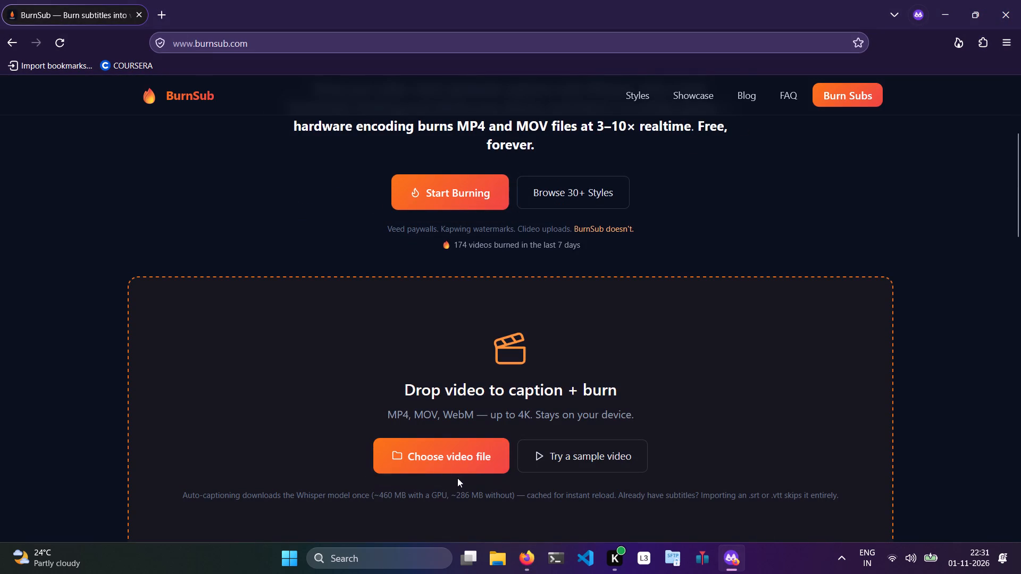
pyautogui.click(443, 465)
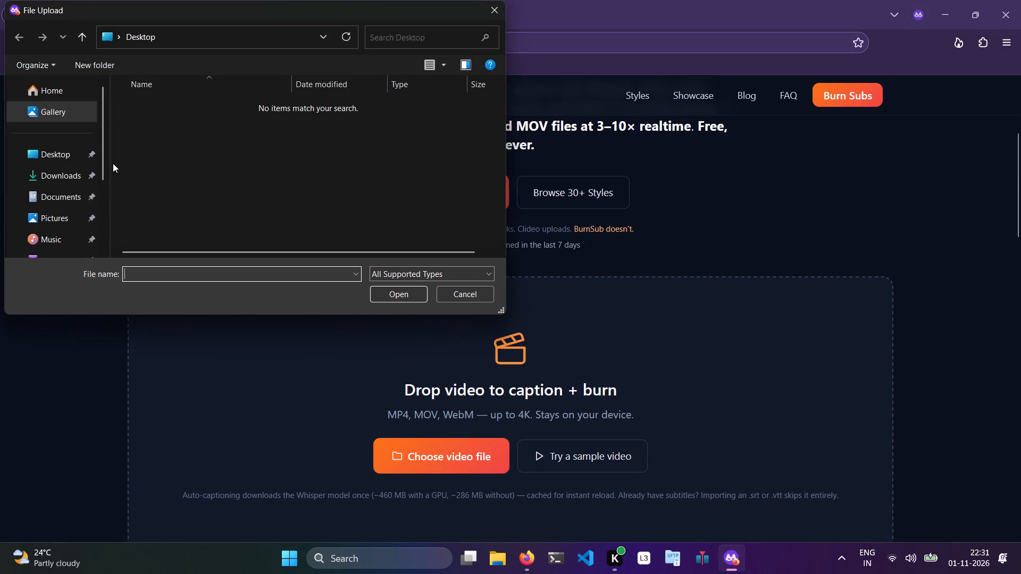
pyautogui.click(50, 177)
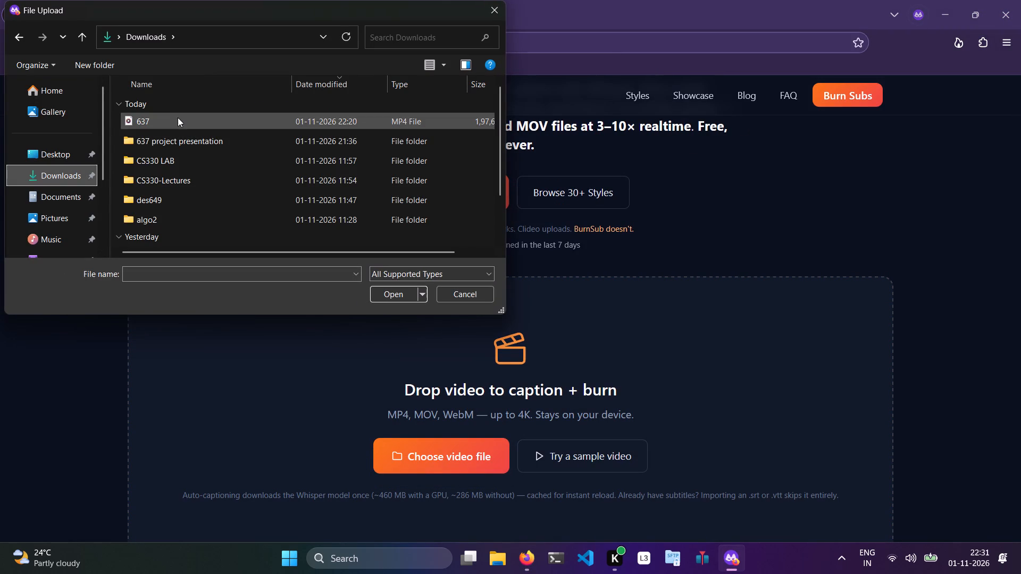
pyautogui.doubleClick(176, 120)
# Import the subtitle file 637(1).srt from Downloads as the video's captions.
pyautogui.scroll(-5, 226, 236)
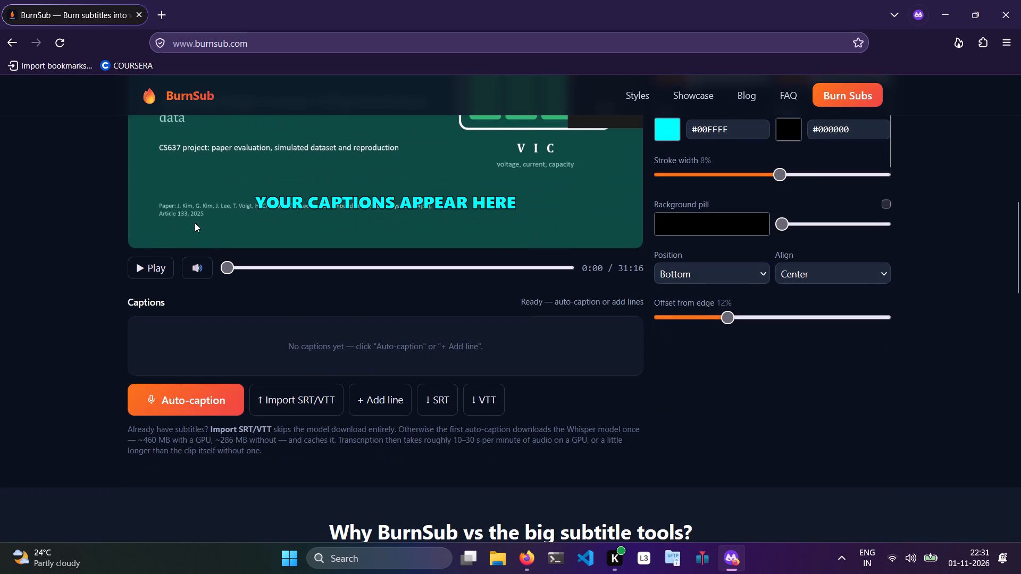
pyautogui.click(263, 409)
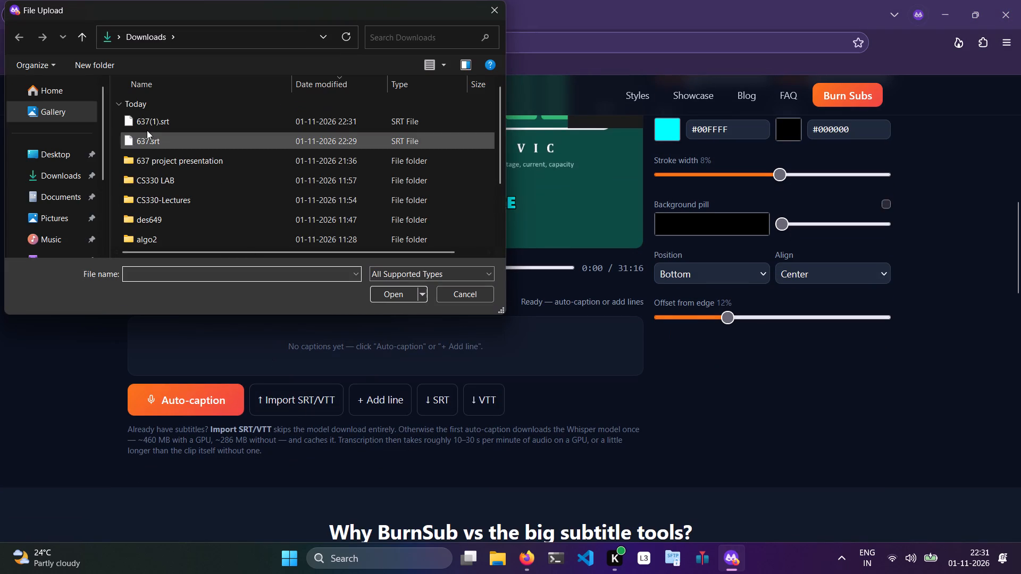
pyautogui.doubleClick(161, 122)
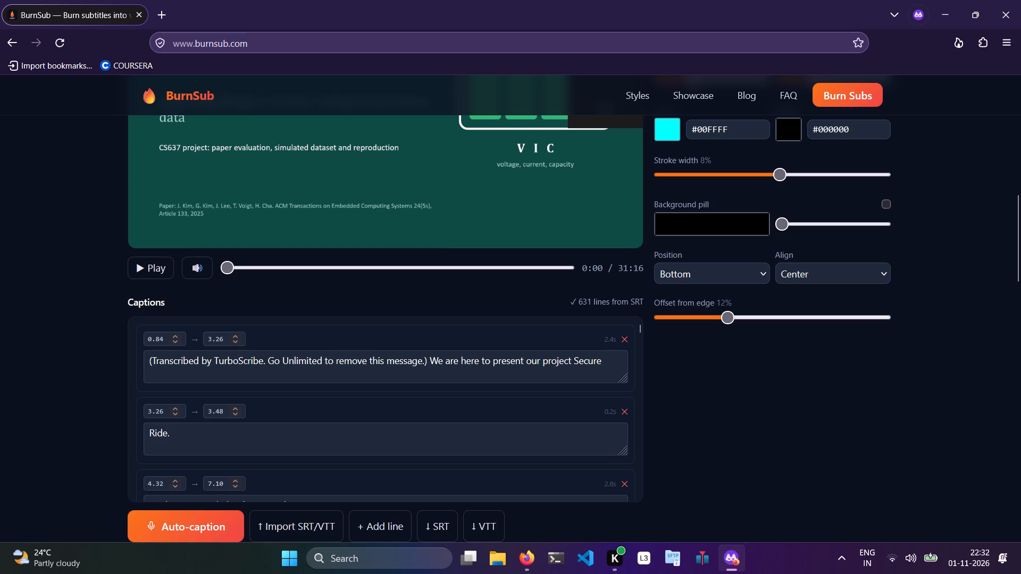
# Delete the text "(Transcribed by TurboScribe. Go Unlimited to remove this message.)" from the first caption line.
pyautogui.moveTo(427, 359); pyautogui.dragTo(124, 367)
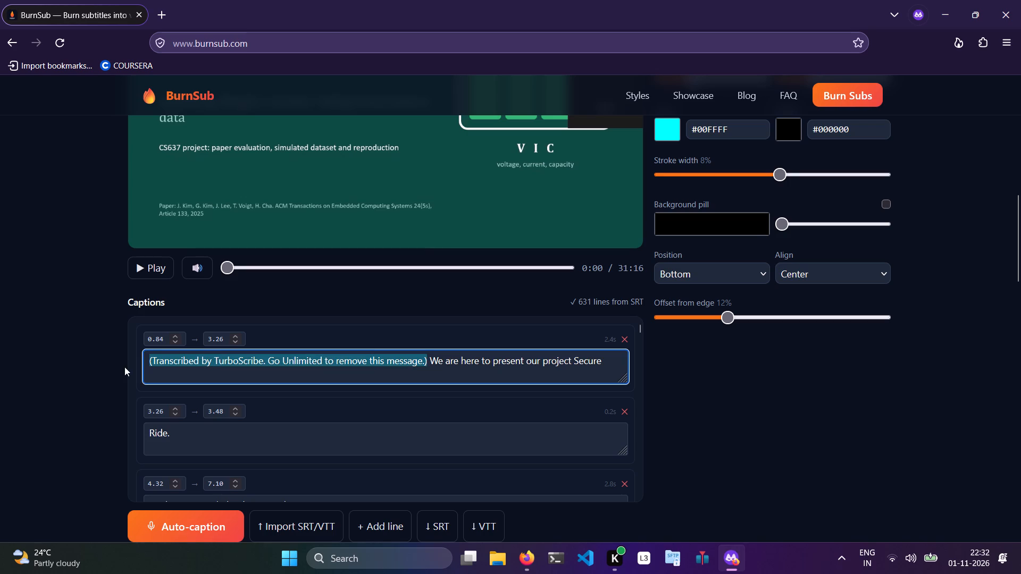
pyautogui.press('BackSpace')
pyautogui.click(86, 375)
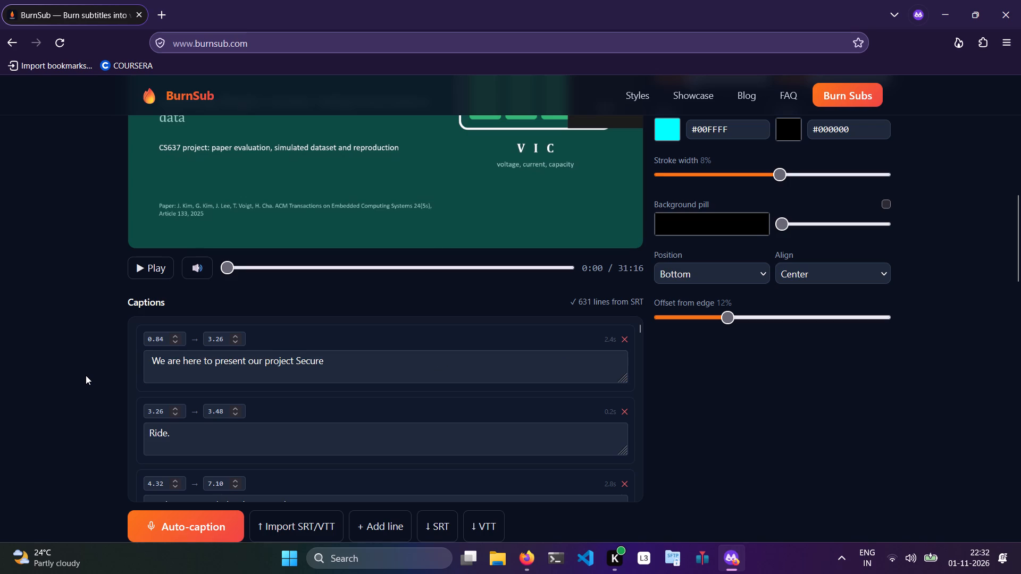
# Play the 637 video preview and watch how the imported captions appear over the slide.
pyautogui.scroll(-1, 86, 375)
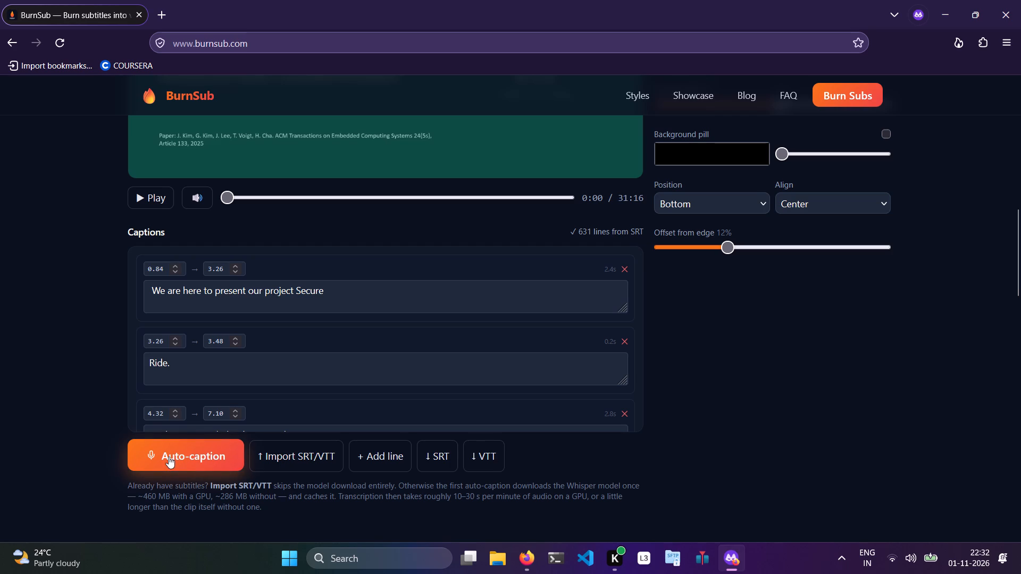
pyautogui.click(147, 194)
pyautogui.scroll(2, 104, 212)
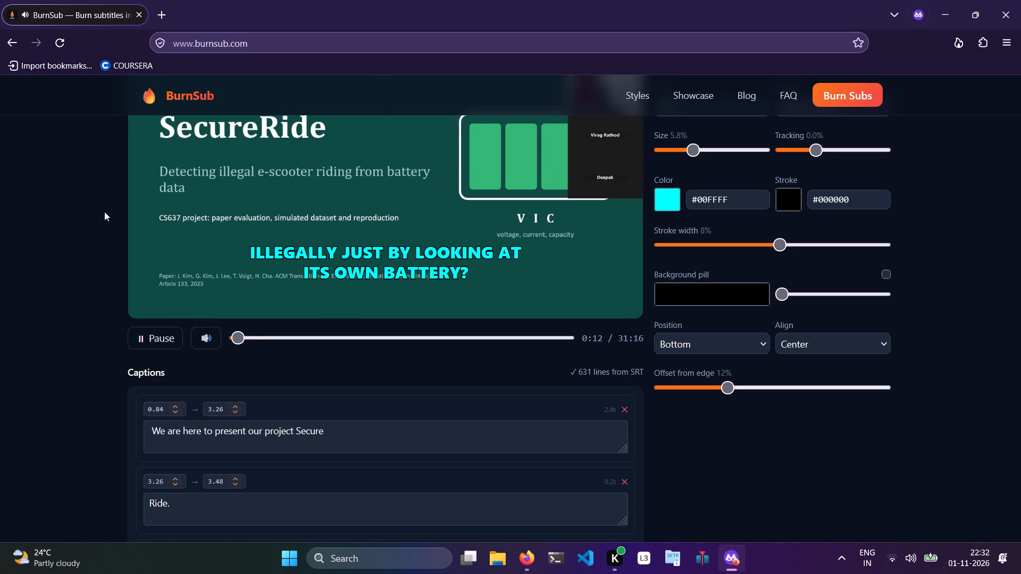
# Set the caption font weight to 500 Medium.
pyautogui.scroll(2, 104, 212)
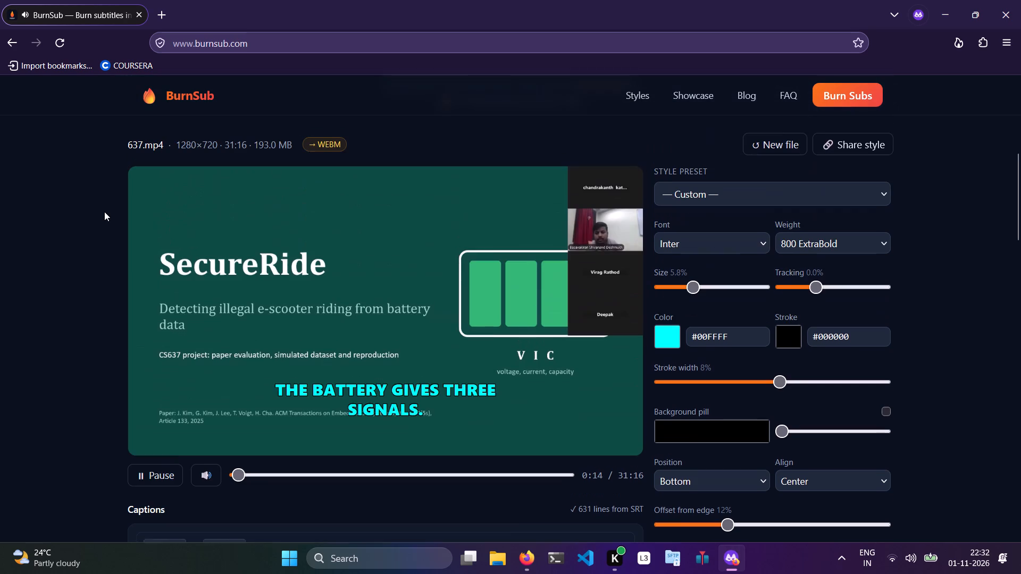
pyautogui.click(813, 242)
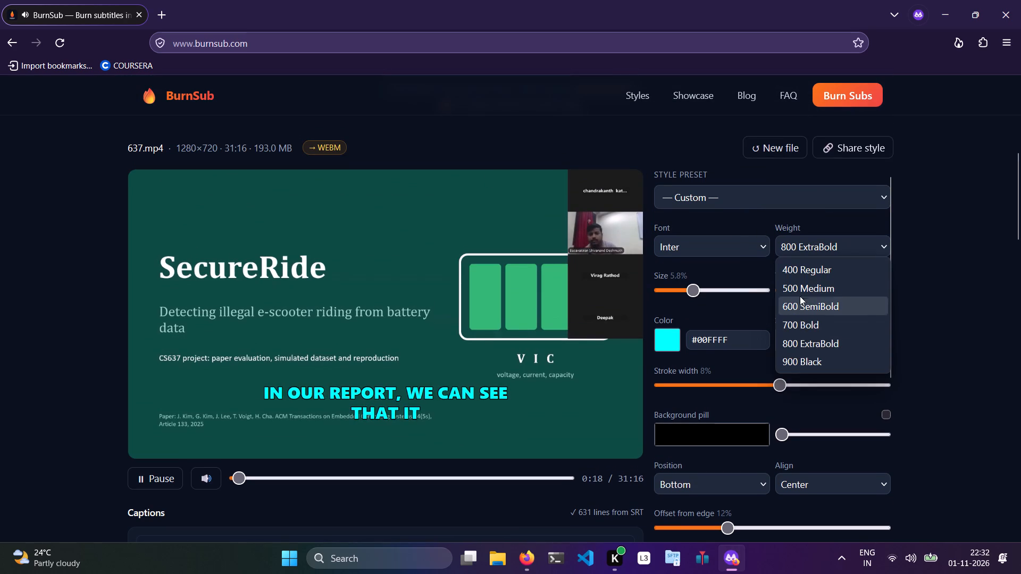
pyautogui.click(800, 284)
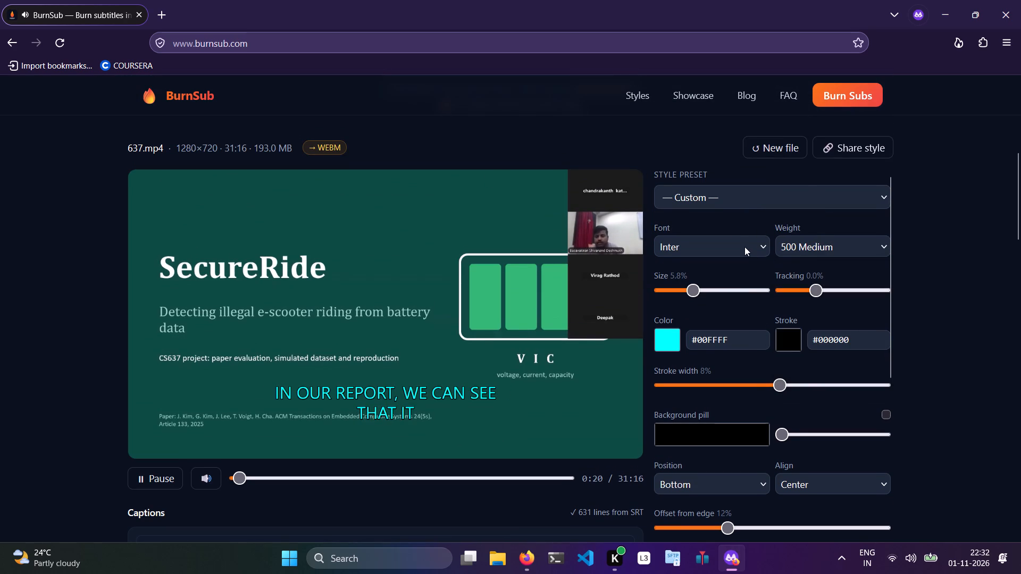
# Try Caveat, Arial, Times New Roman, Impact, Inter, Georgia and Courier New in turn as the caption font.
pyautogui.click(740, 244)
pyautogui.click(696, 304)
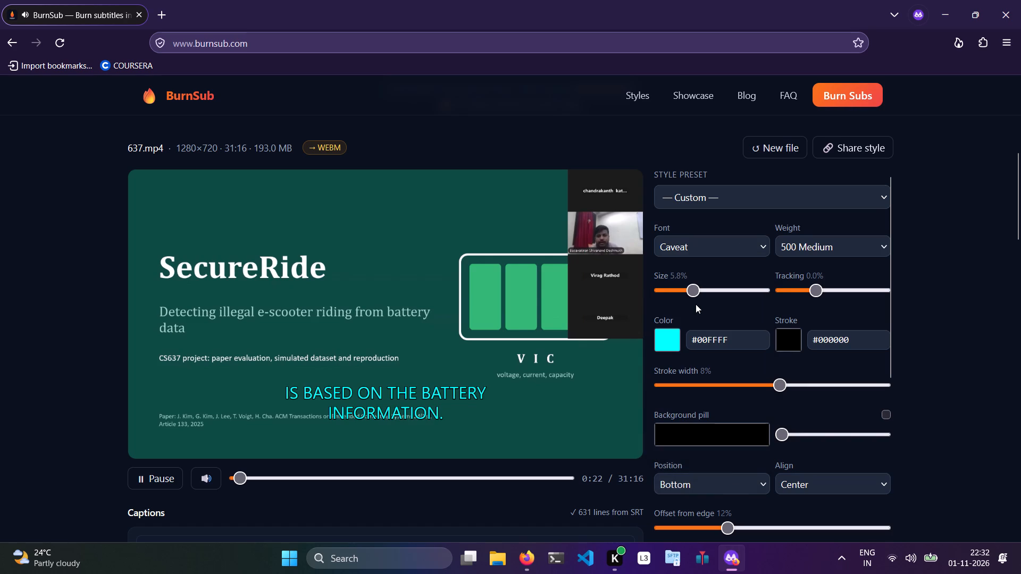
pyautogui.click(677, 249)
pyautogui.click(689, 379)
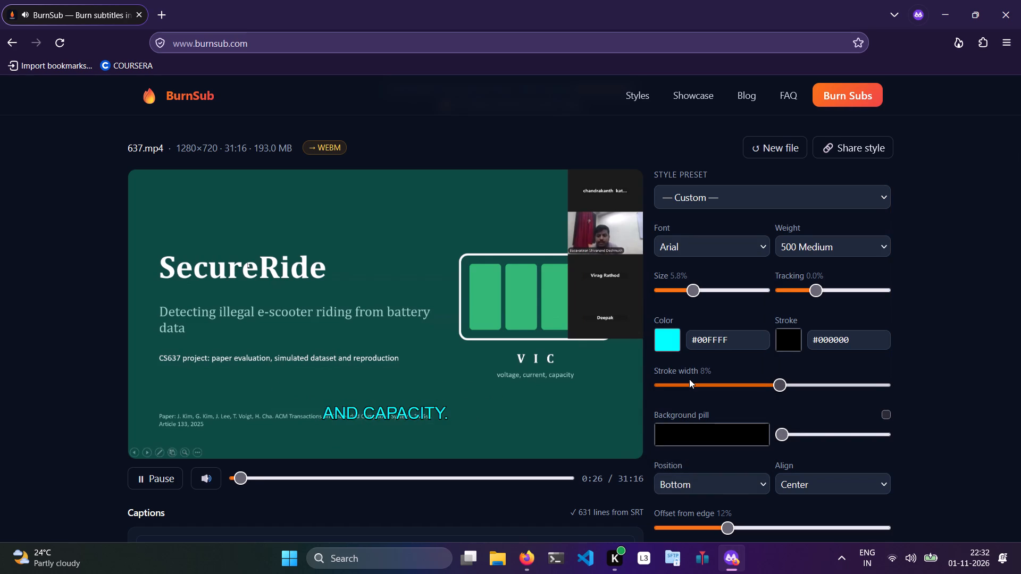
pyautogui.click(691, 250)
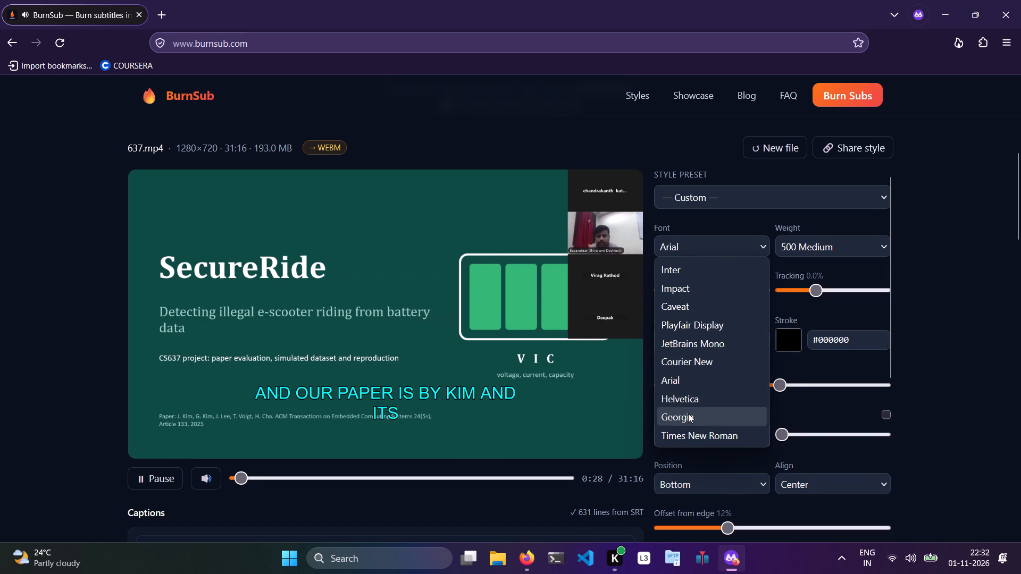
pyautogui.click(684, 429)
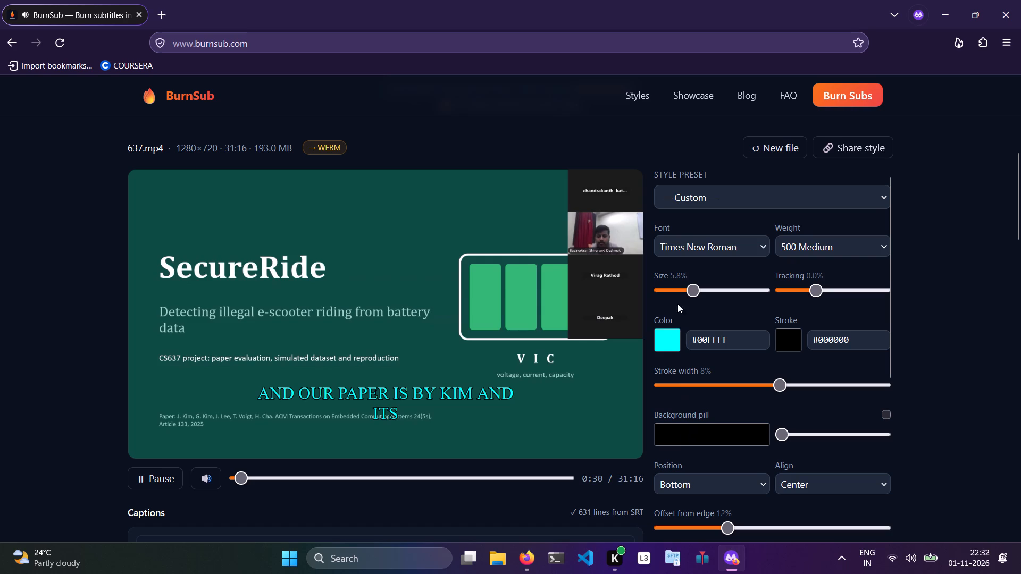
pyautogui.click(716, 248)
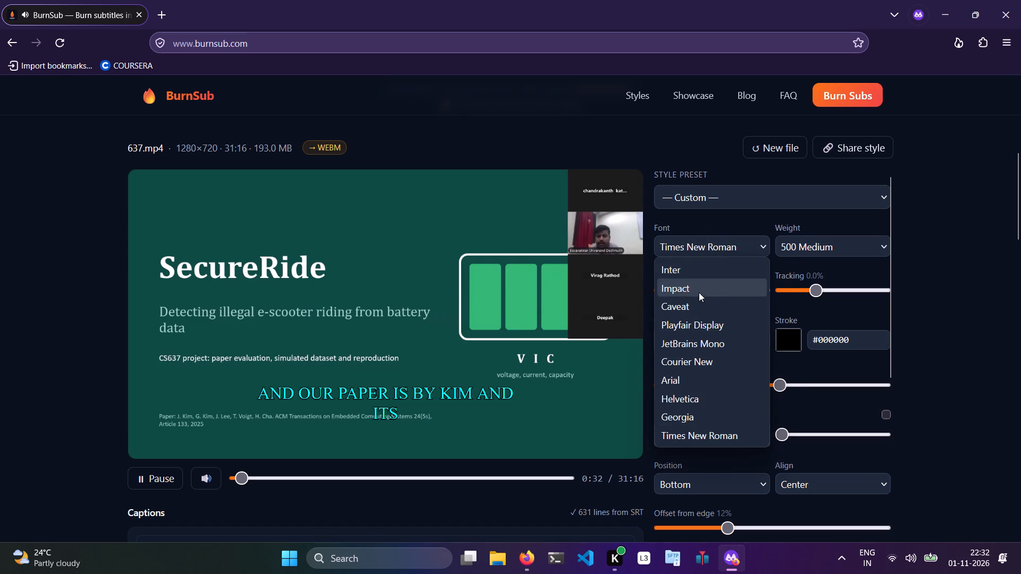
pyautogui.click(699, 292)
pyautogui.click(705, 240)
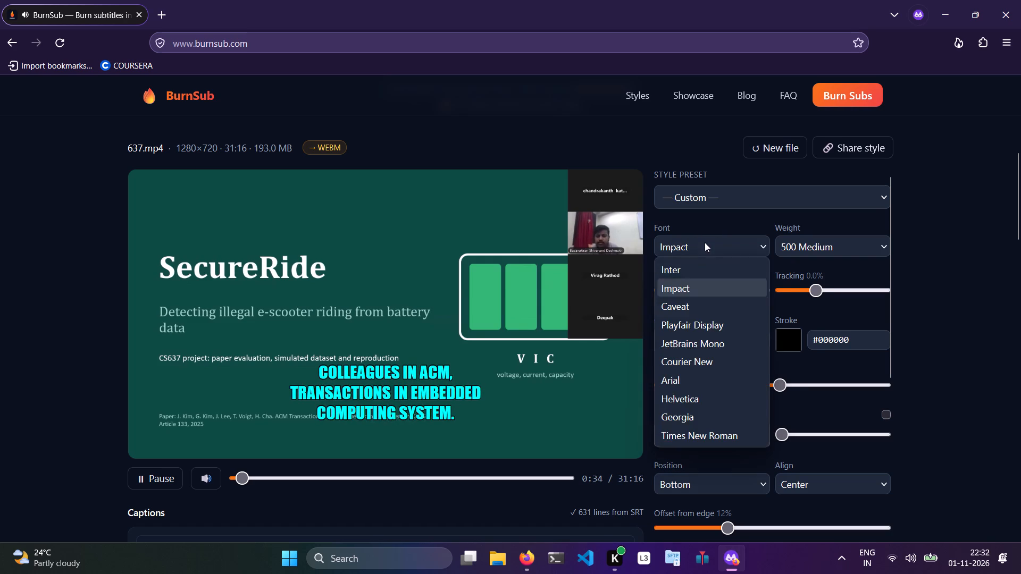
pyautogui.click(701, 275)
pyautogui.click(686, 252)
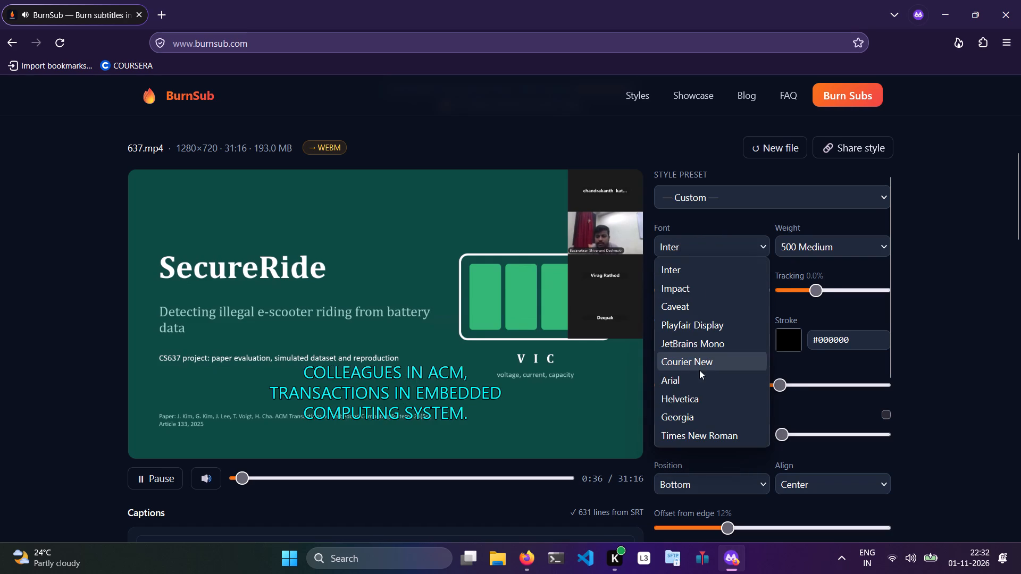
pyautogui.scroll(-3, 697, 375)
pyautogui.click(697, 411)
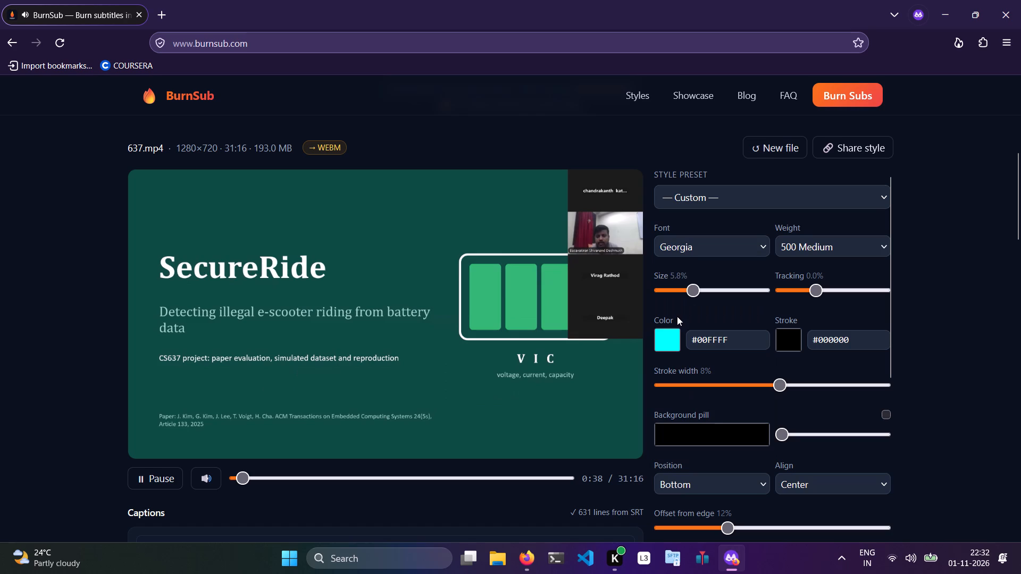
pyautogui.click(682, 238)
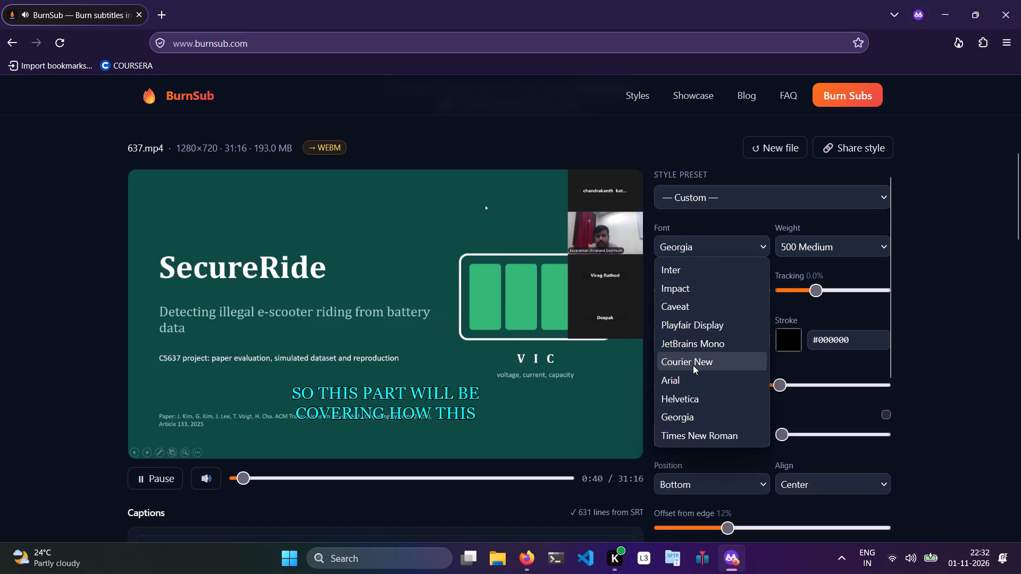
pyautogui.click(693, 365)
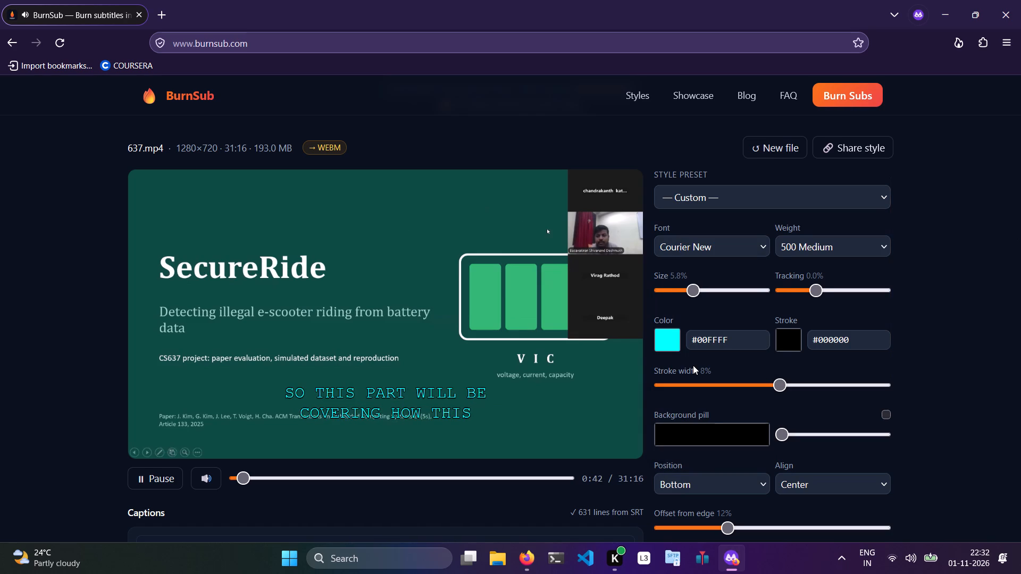
# Set the caption font to JetBrains Mono with a weight of 400 Regular.
pyautogui.click(727, 248)
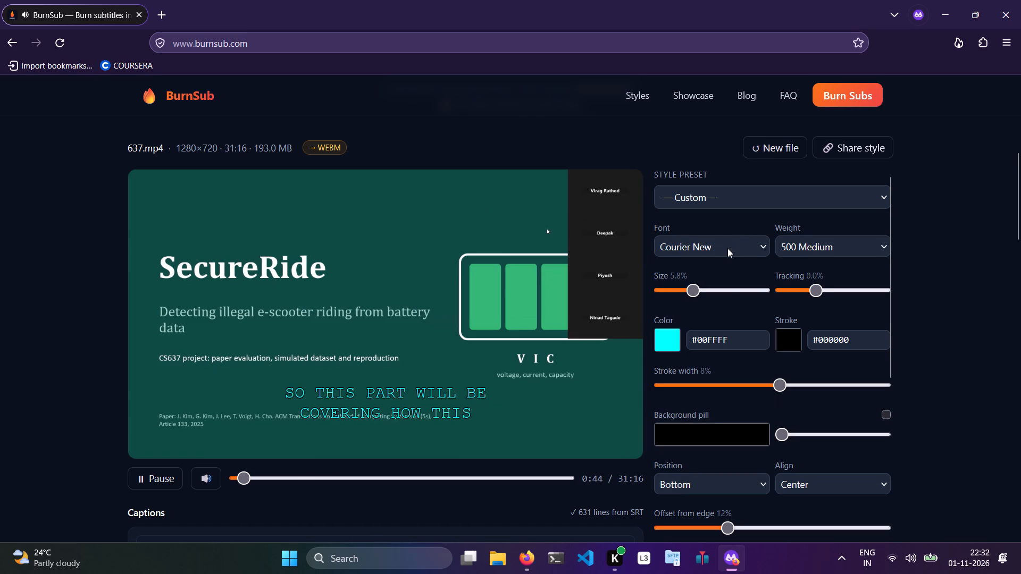
pyautogui.click(710, 347)
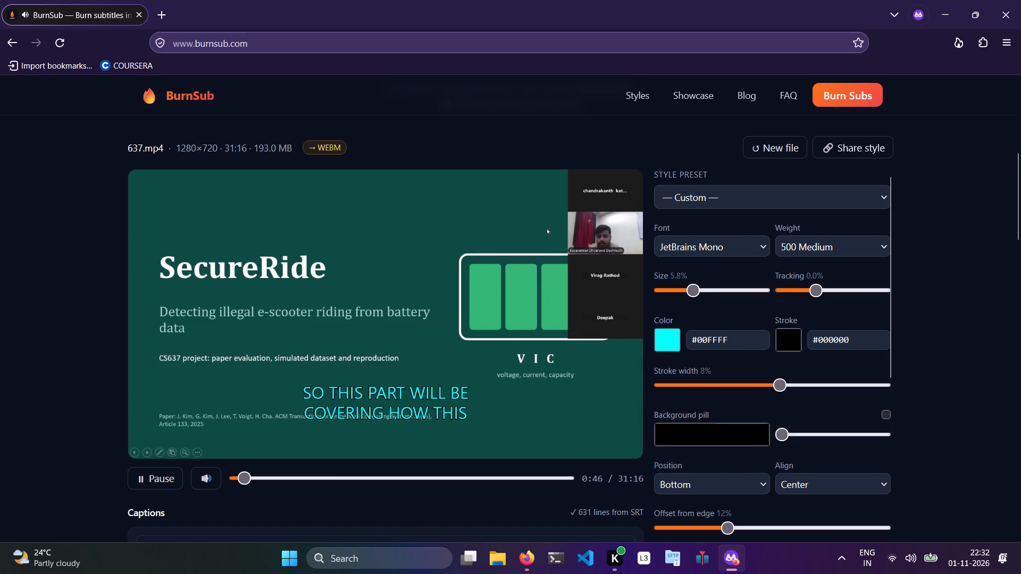
pyautogui.click(807, 251)
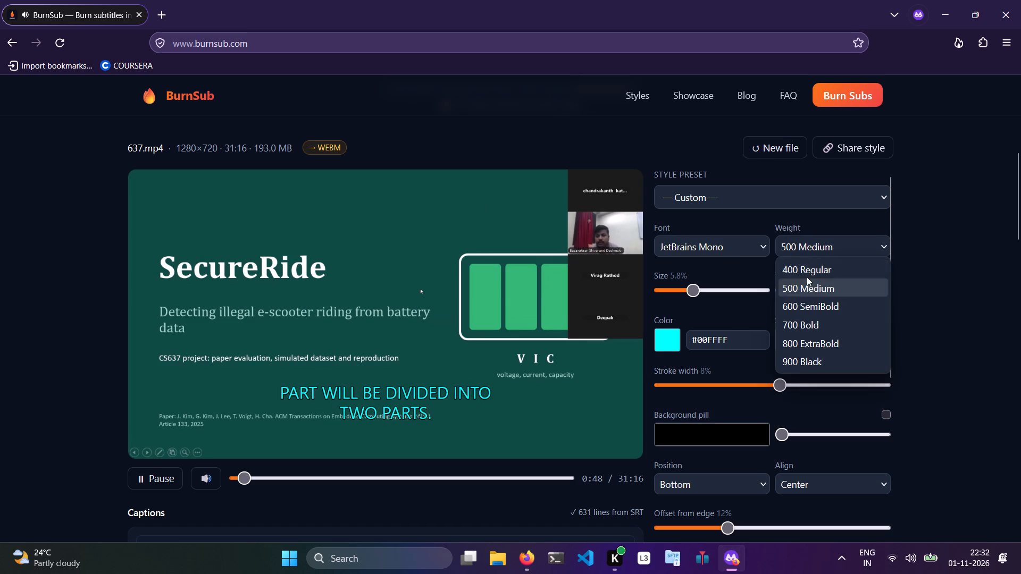
pyautogui.click(798, 267)
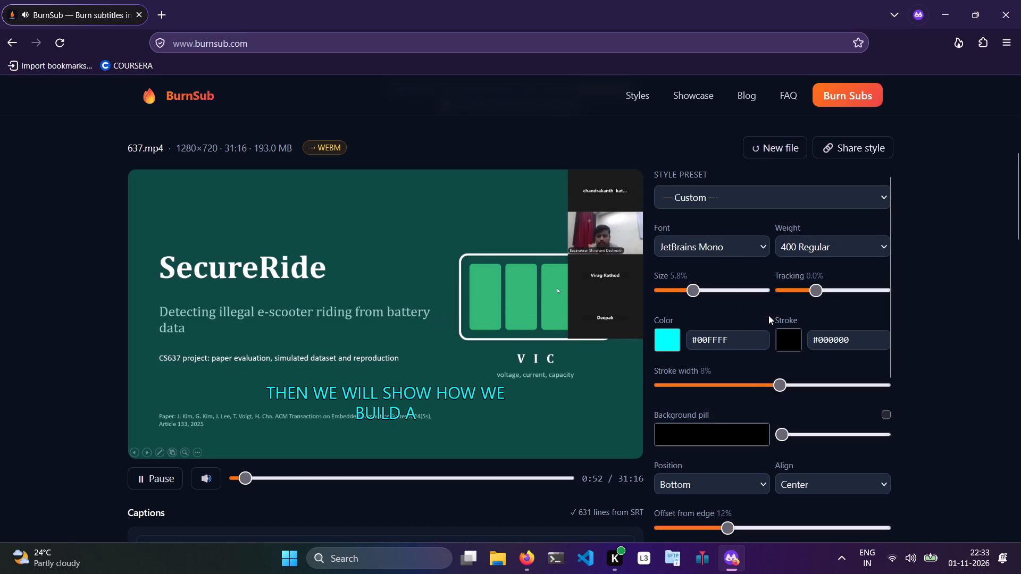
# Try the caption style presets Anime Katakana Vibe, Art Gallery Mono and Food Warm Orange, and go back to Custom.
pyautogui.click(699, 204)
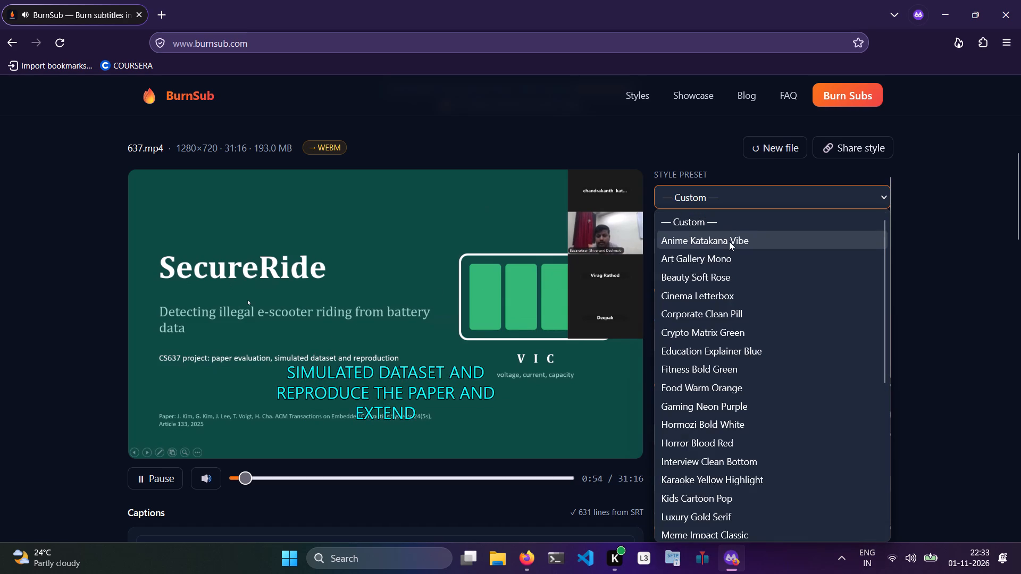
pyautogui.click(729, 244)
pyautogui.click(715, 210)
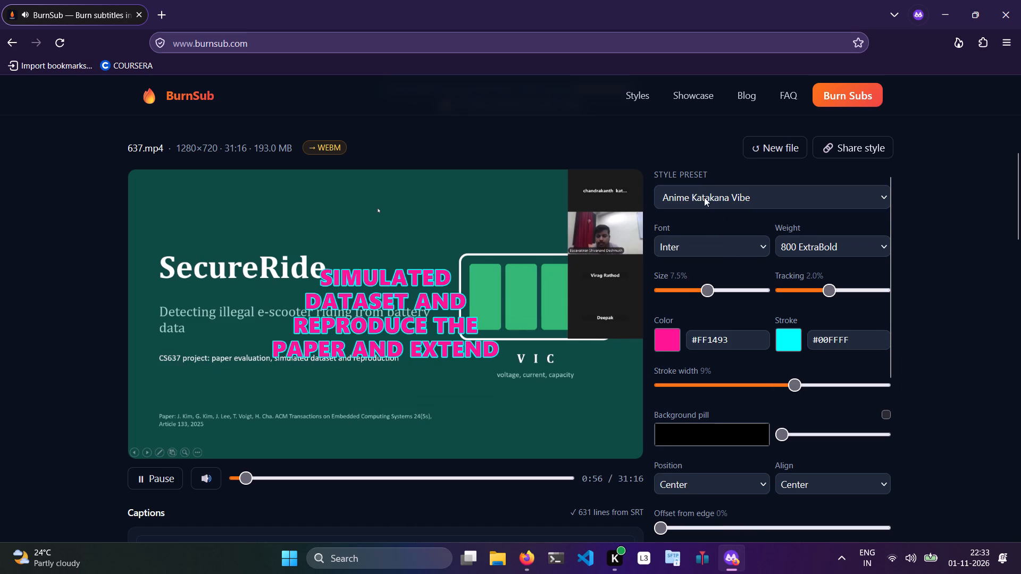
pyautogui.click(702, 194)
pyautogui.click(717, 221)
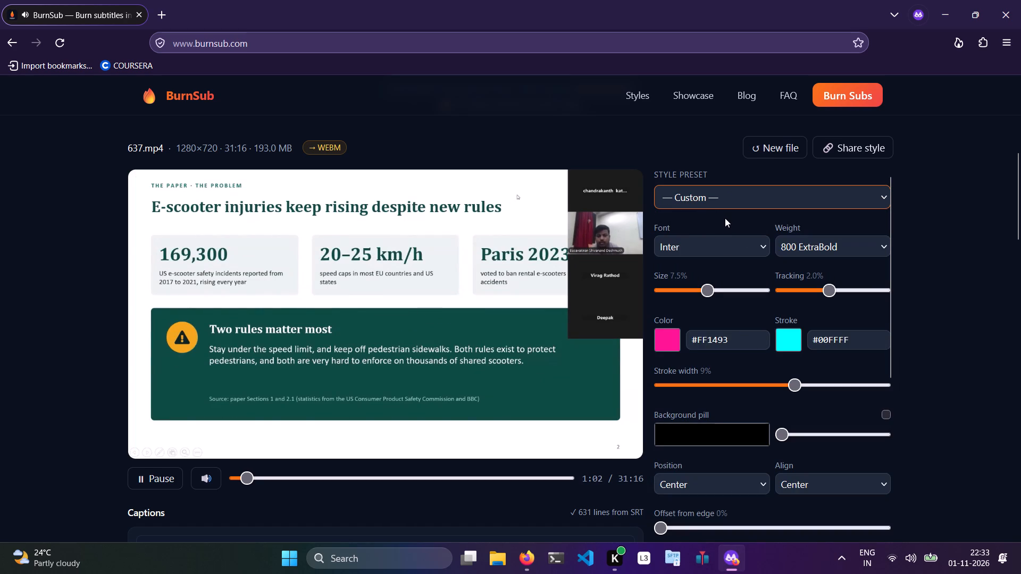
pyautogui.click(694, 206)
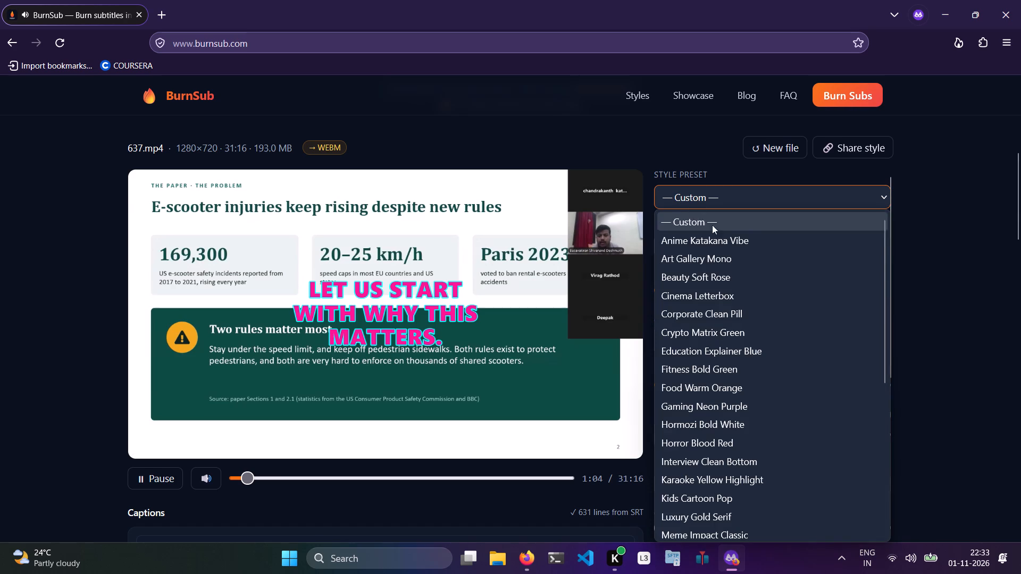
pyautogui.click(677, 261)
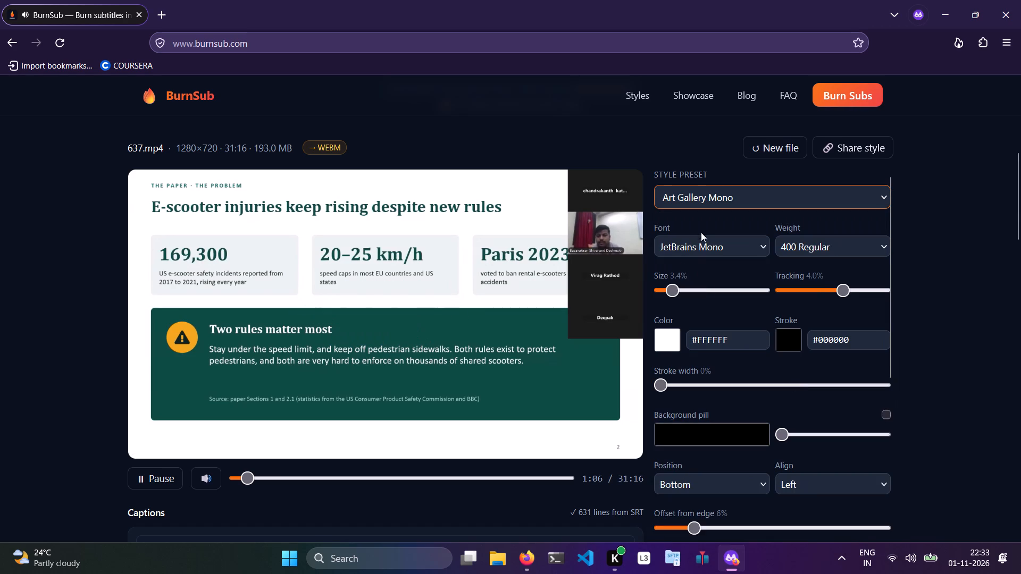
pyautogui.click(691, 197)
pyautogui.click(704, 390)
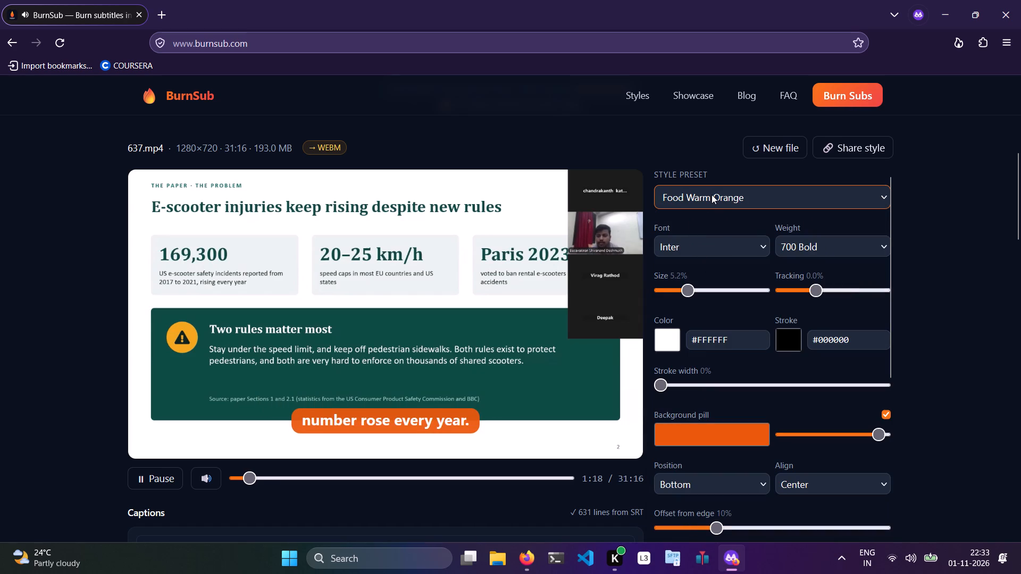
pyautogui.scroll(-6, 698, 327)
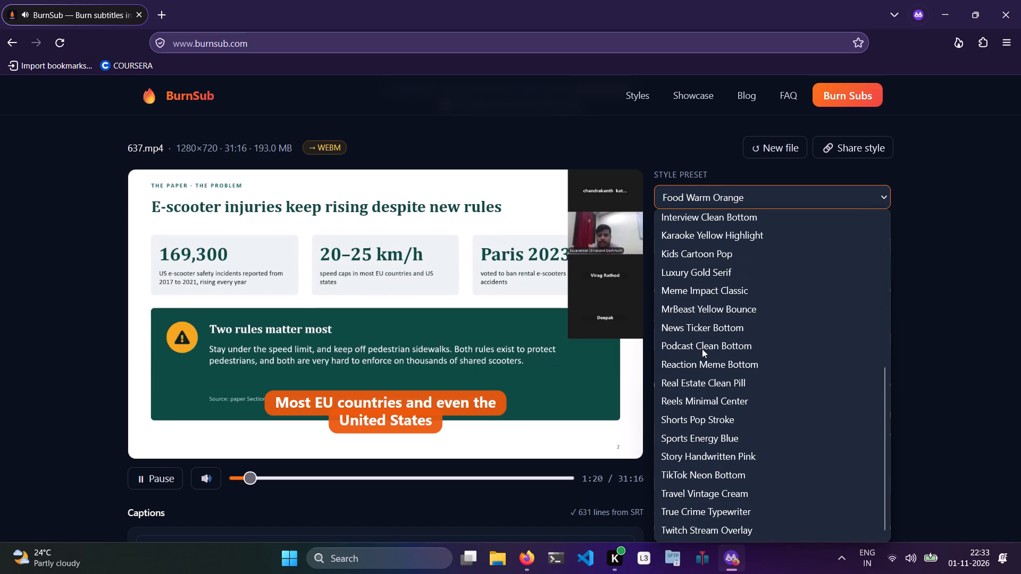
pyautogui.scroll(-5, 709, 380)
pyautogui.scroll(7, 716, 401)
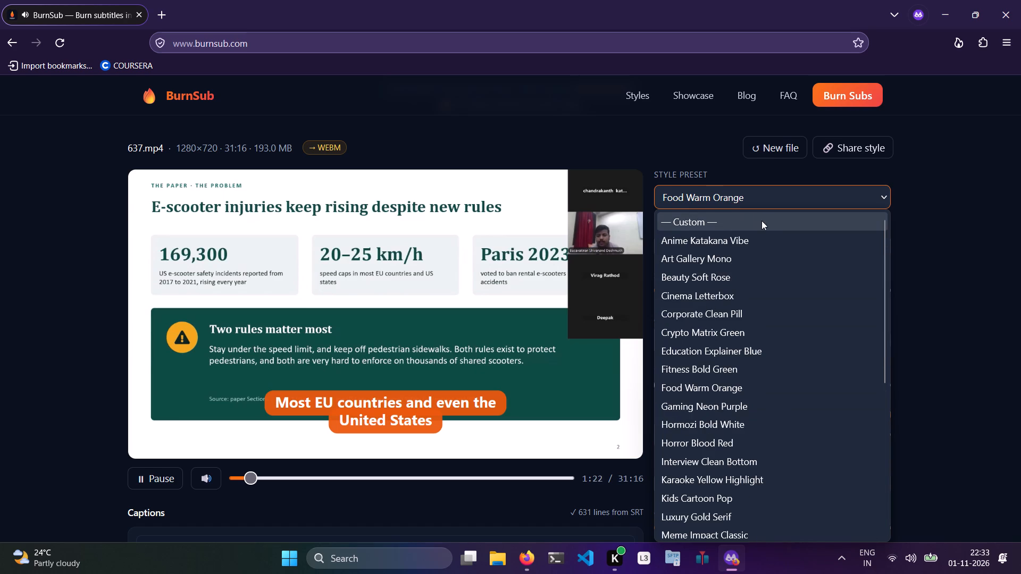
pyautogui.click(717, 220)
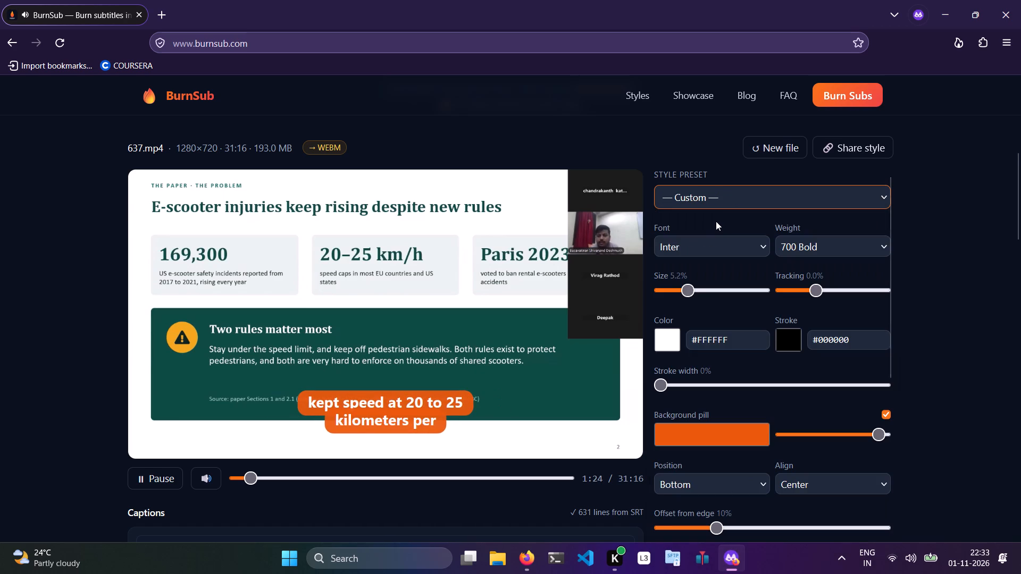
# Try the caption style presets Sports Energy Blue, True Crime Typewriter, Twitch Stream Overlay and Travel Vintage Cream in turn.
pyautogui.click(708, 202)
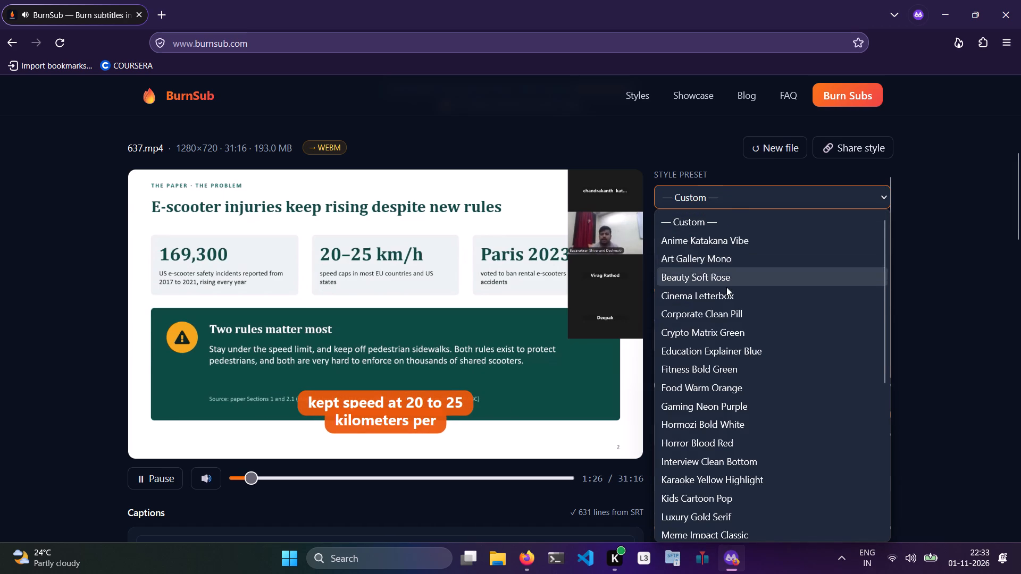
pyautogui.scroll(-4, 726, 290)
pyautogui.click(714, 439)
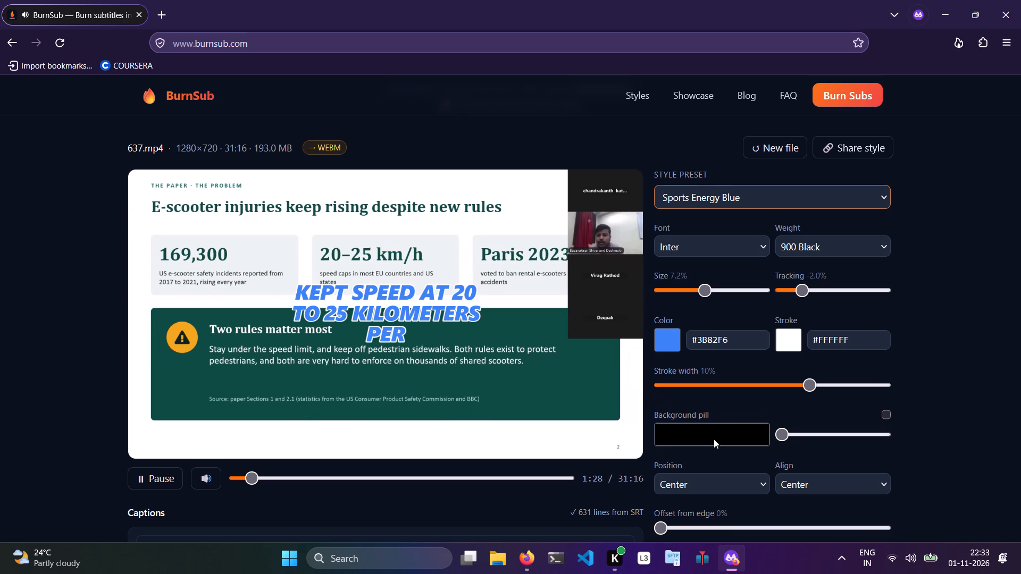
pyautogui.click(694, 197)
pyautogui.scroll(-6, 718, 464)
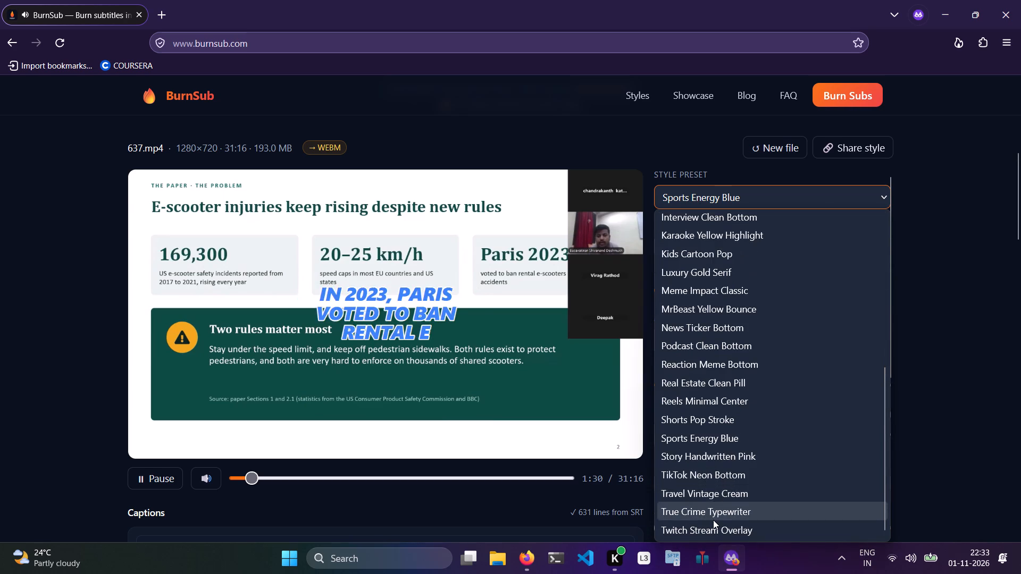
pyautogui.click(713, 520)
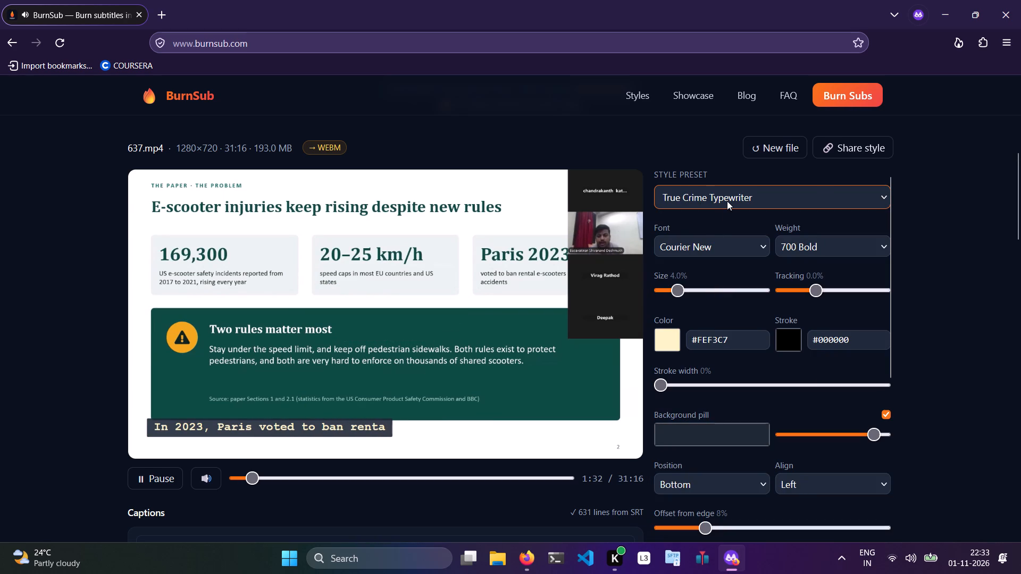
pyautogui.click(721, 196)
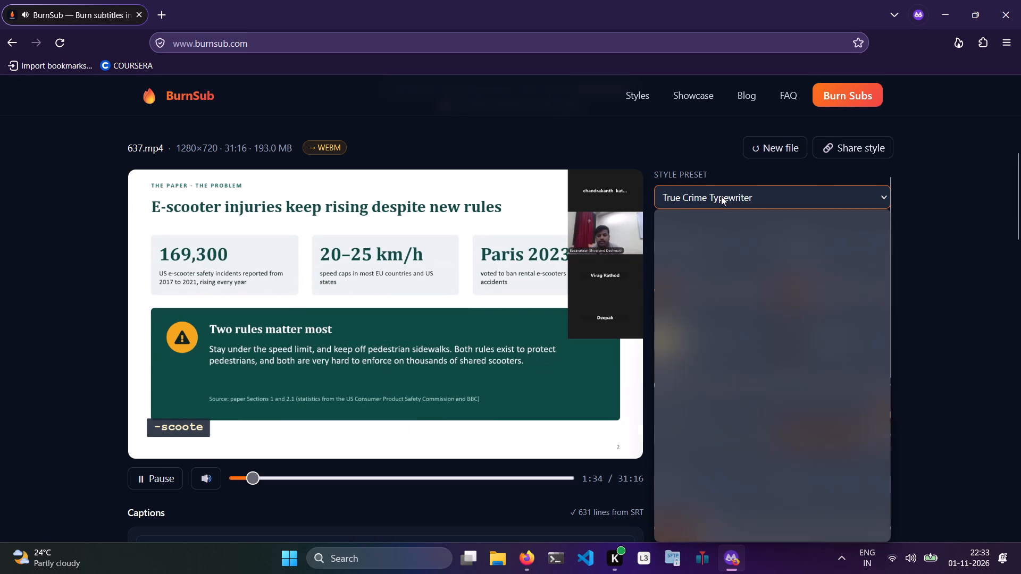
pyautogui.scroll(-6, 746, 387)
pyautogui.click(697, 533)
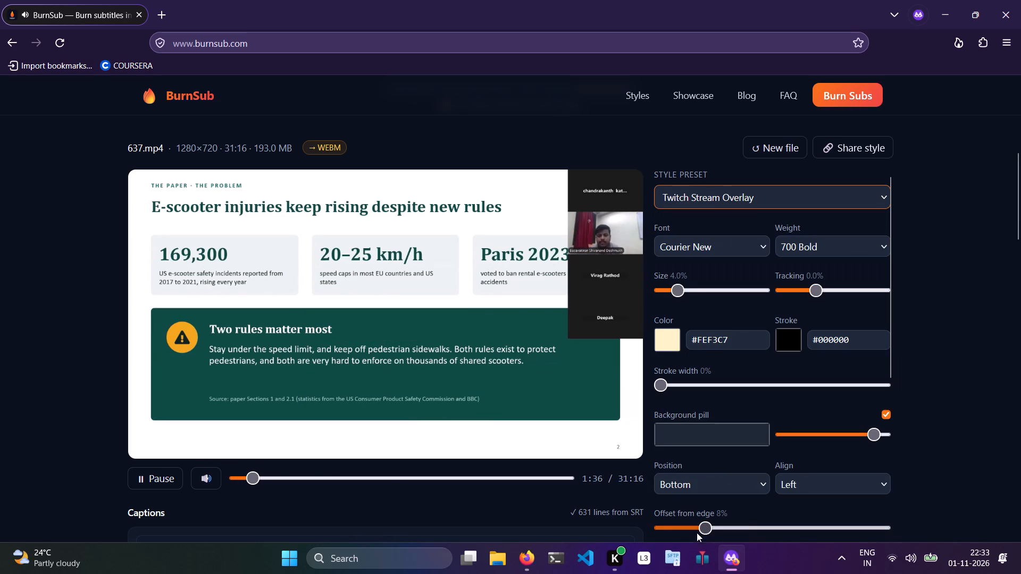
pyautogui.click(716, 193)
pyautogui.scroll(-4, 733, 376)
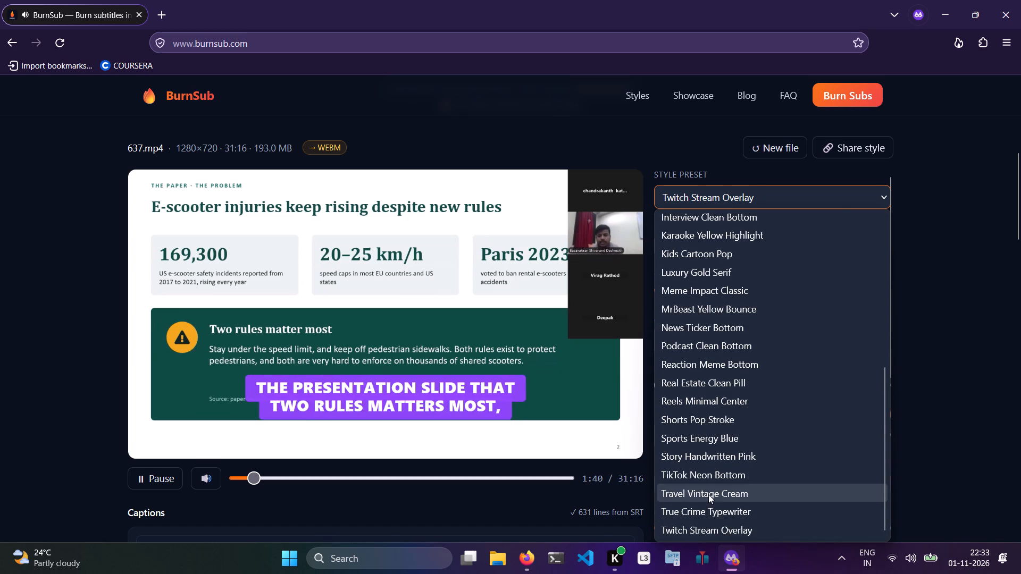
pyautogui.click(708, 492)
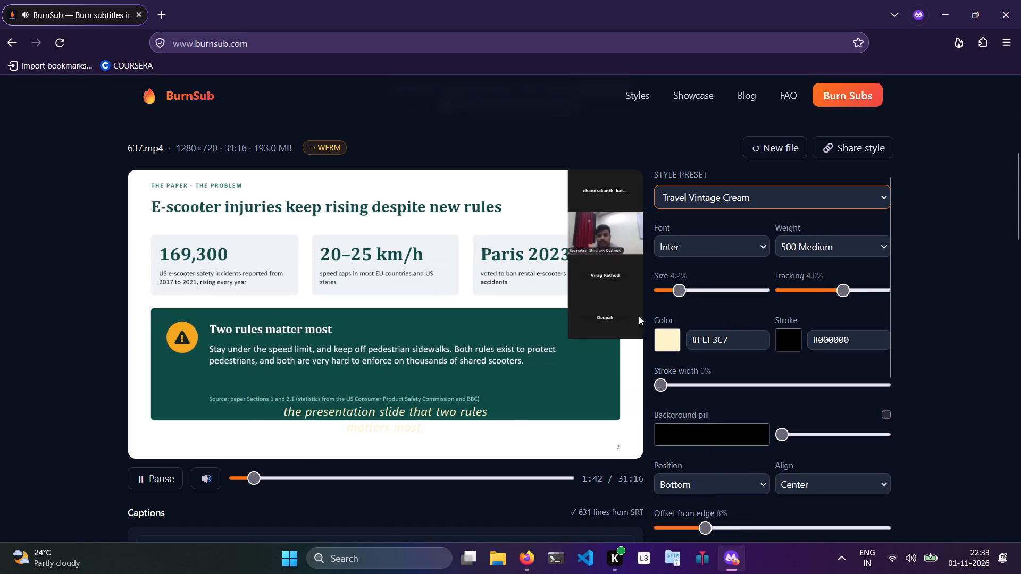
# Apply the TikTok Neon Bottom style preset to the captions.
pyautogui.click(739, 200)
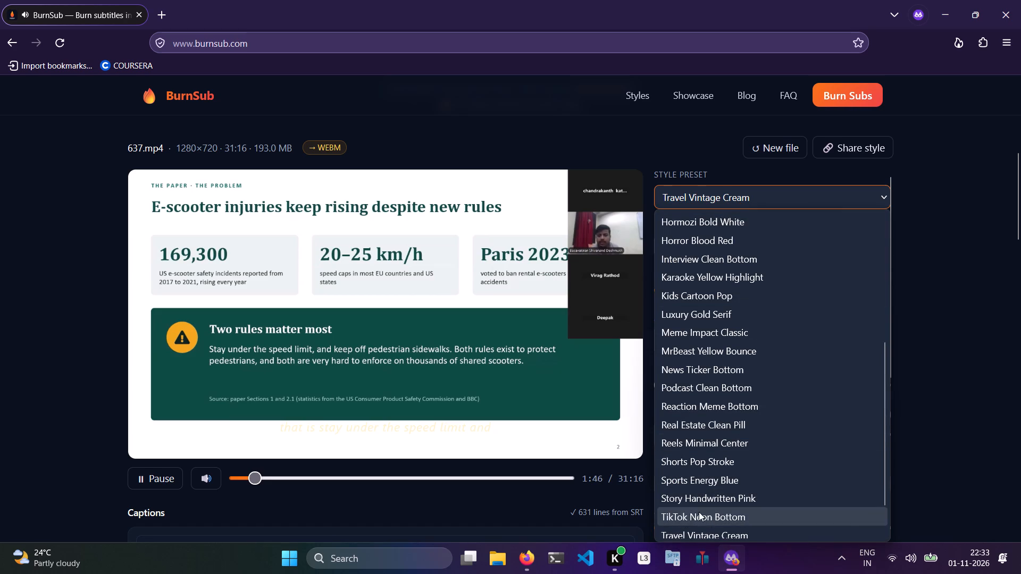
pyautogui.click(705, 512)
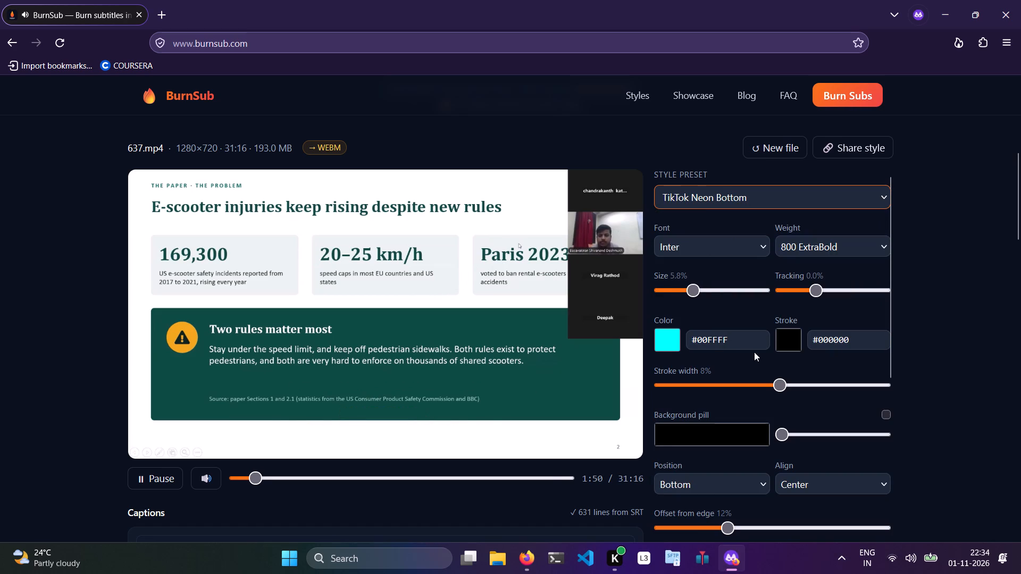
pyautogui.click(959, 289)
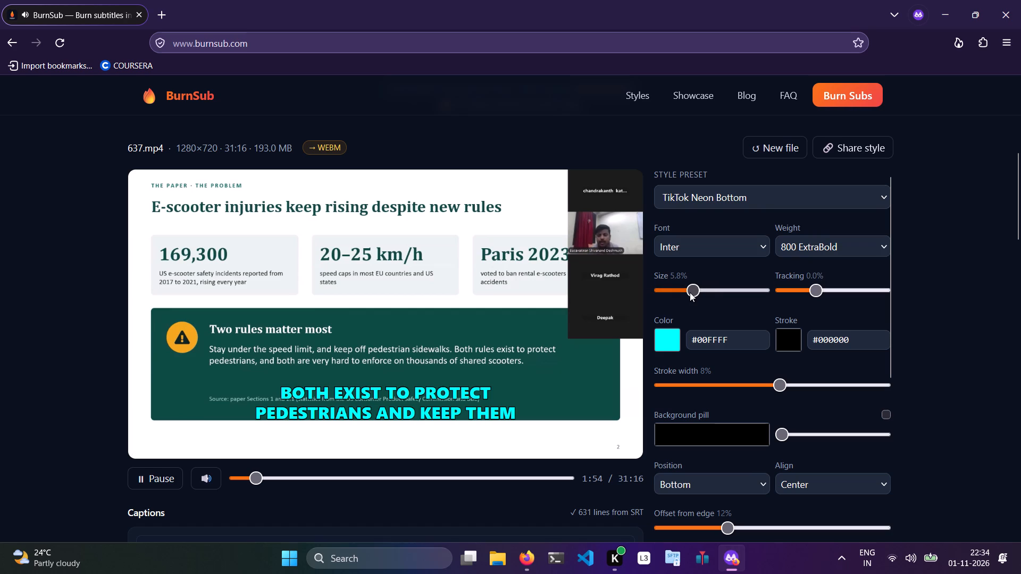
# Reduce the caption size to 3.9% and increase the letter tracking to 1.5%.
pyautogui.moveTo(690, 292); pyautogui.dragTo(677, 297)
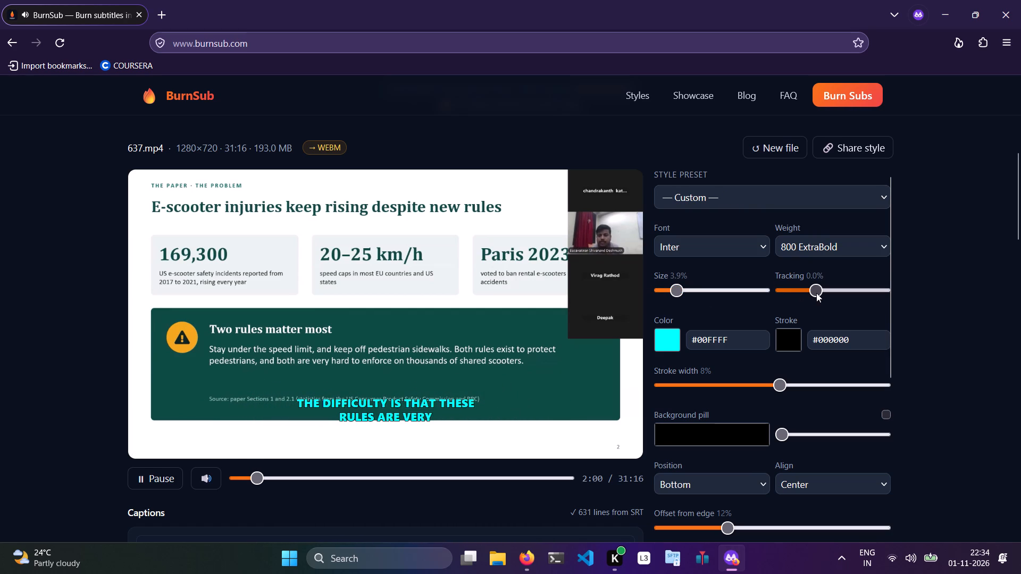
pyautogui.moveTo(816, 293); pyautogui.dragTo(826, 293)
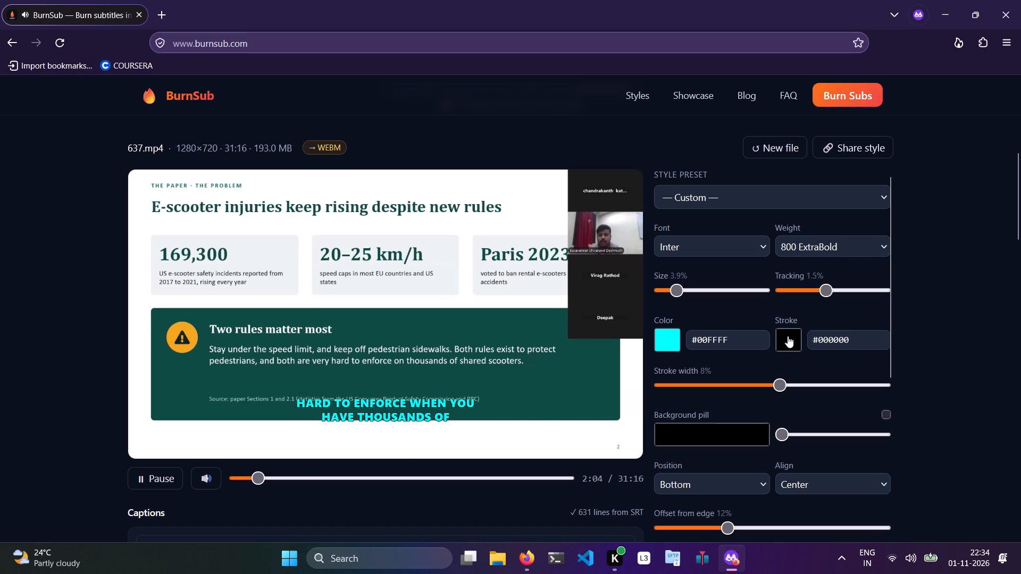
# Change the caption text color to the near-black #0c0c0c.
pyautogui.click(788, 336)
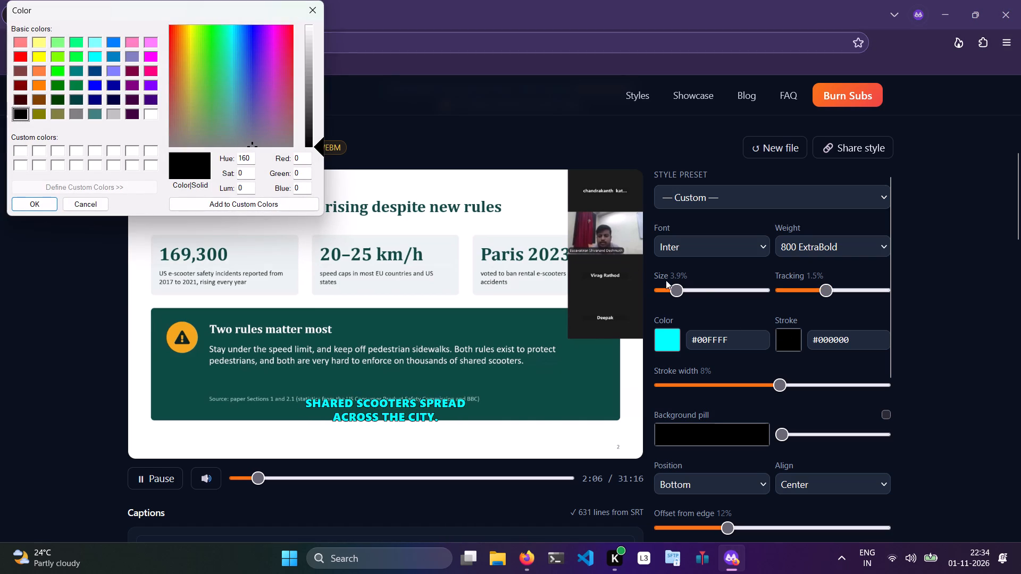
pyautogui.click(309, 10)
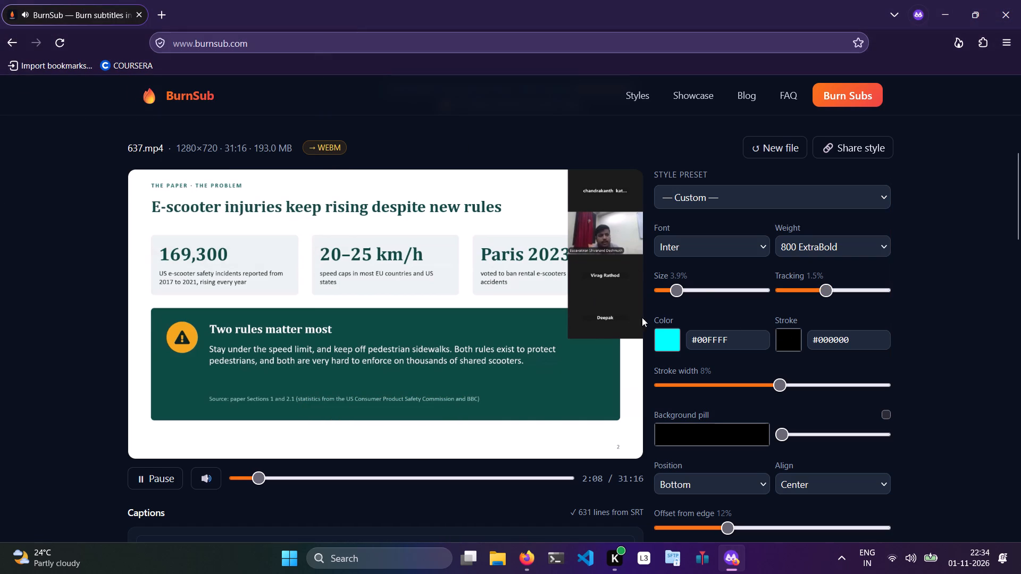
pyautogui.click(725, 345)
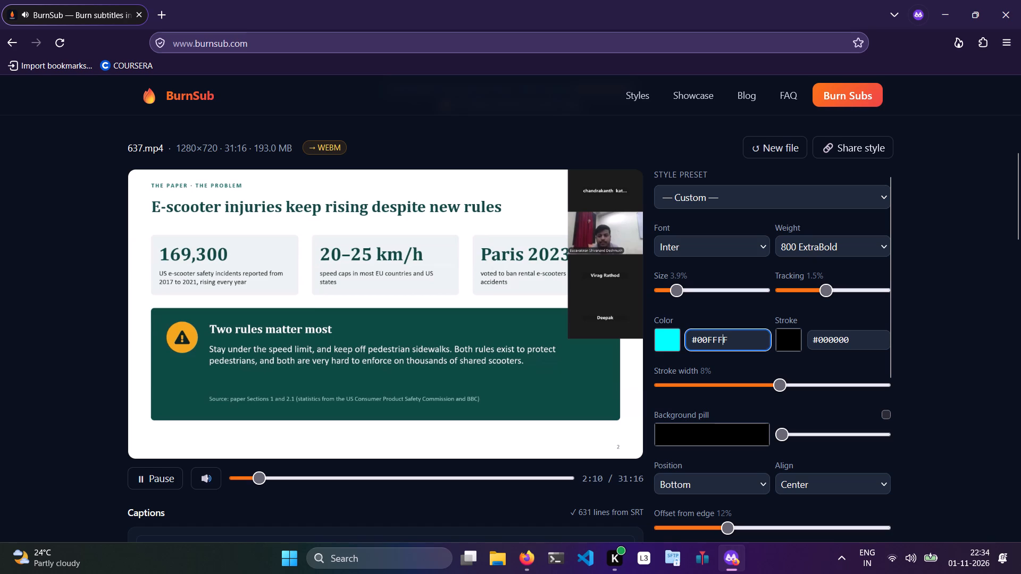
pyautogui.moveTo(733, 334); pyautogui.dragTo(677, 325)
pyautogui.click(679, 345)
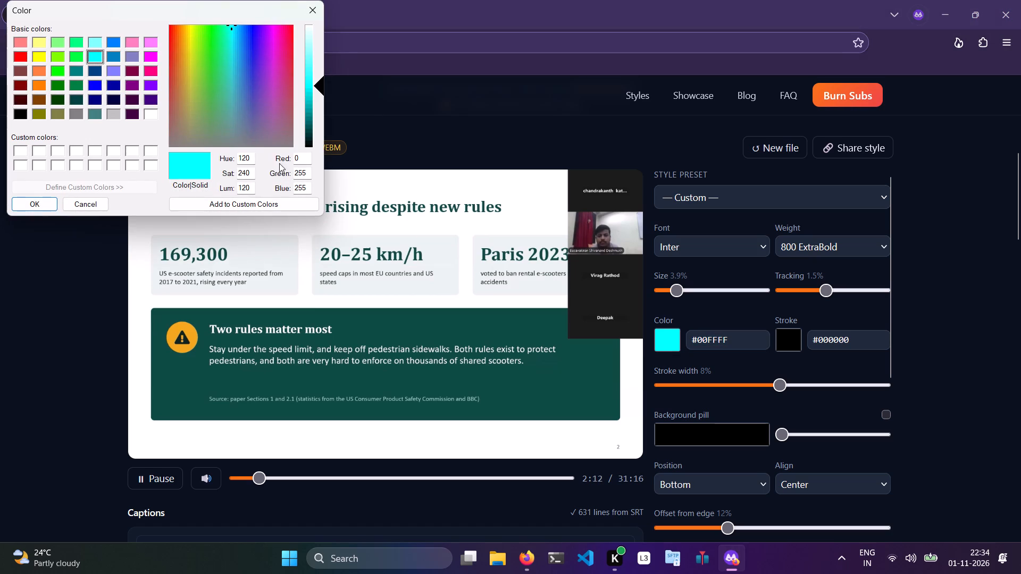
pyautogui.moveTo(216, 92); pyautogui.dragTo(290, 25)
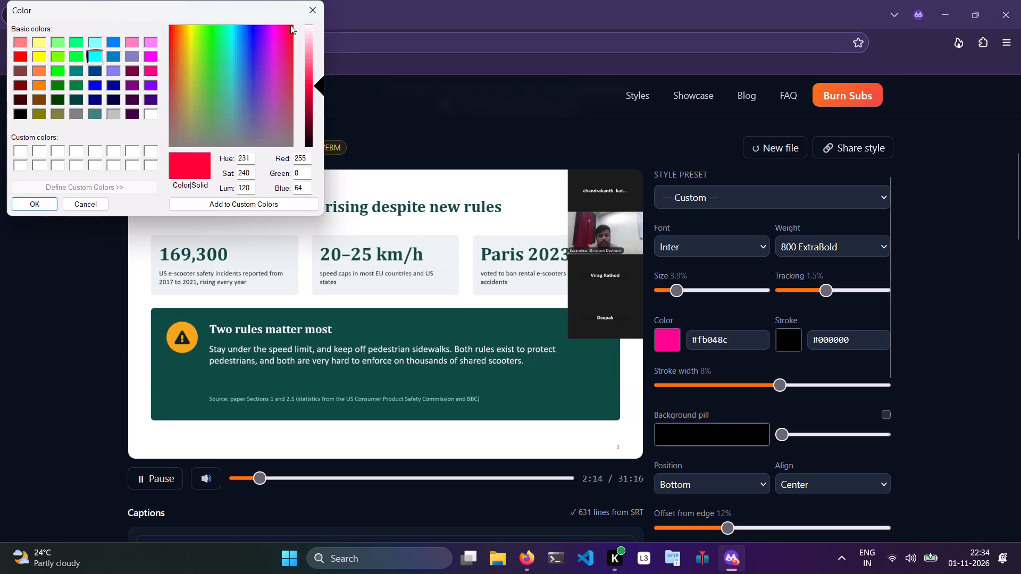
pyautogui.moveTo(290, 25); pyautogui.dragTo(293, 147)
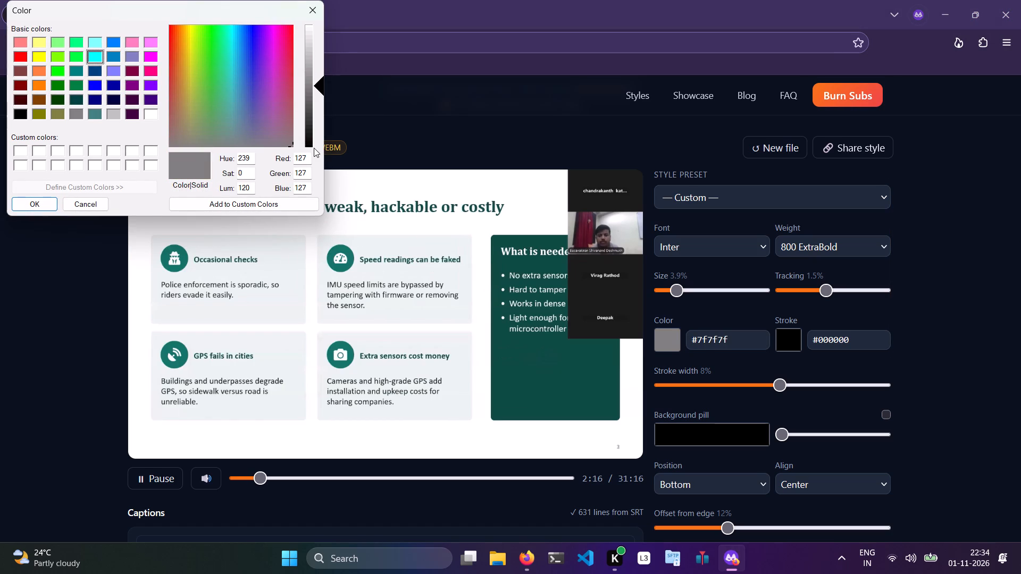
pyautogui.click(310, 141)
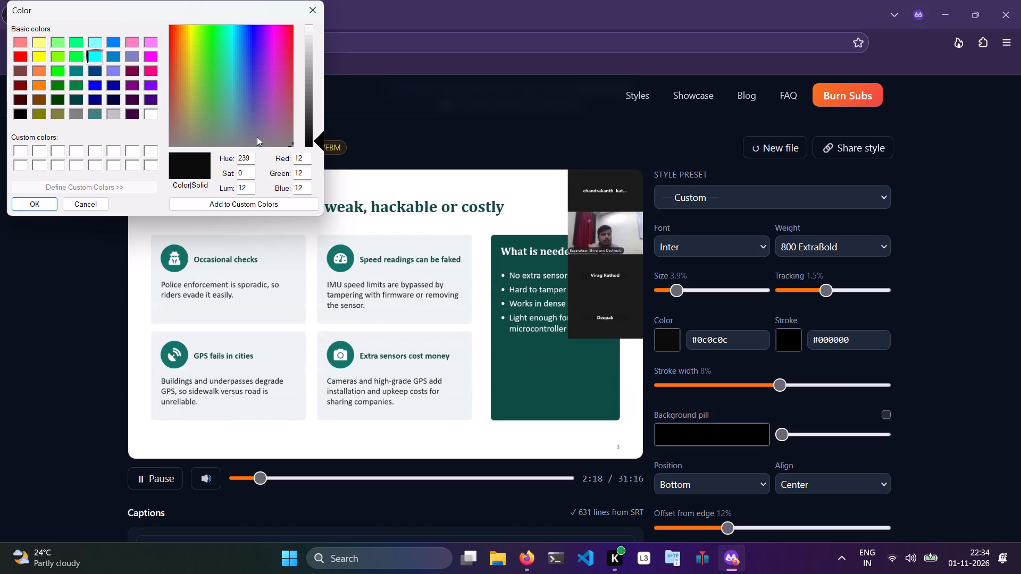
pyautogui.click(39, 204)
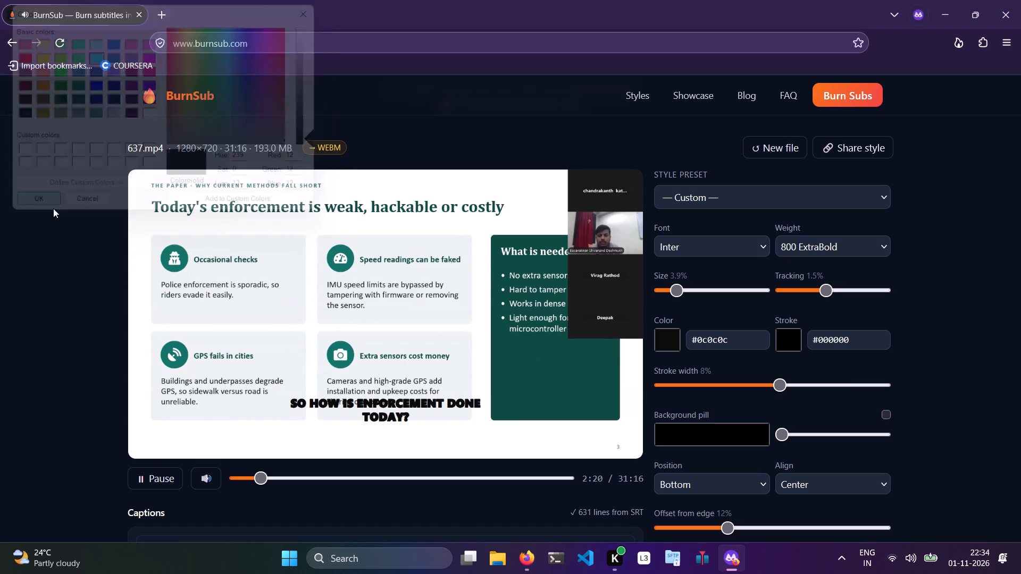
# Change the caption stroke color to white, #ffffff.
pyautogui.click(788, 339)
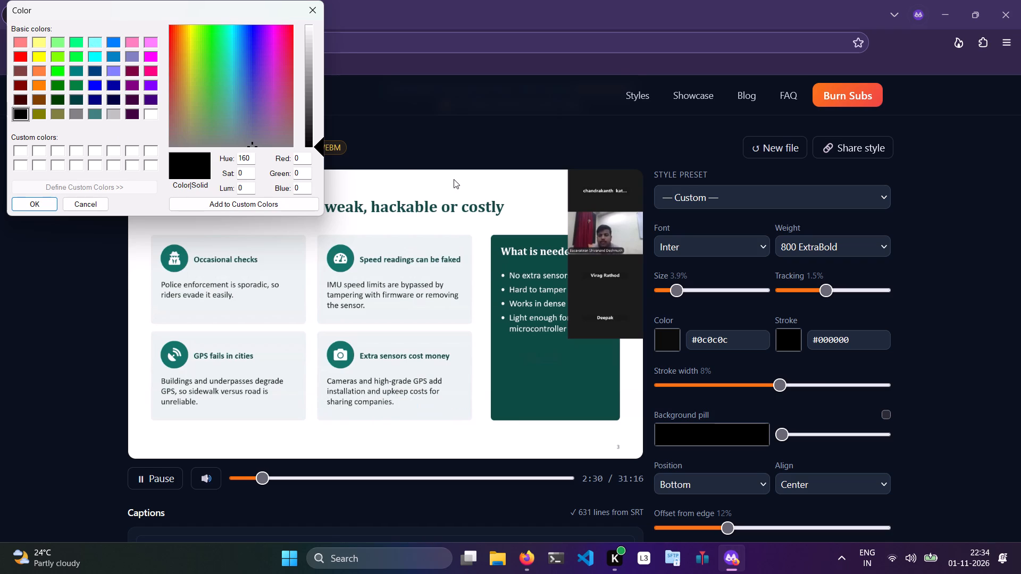
pyautogui.moveTo(239, 99); pyautogui.dragTo(235, 25)
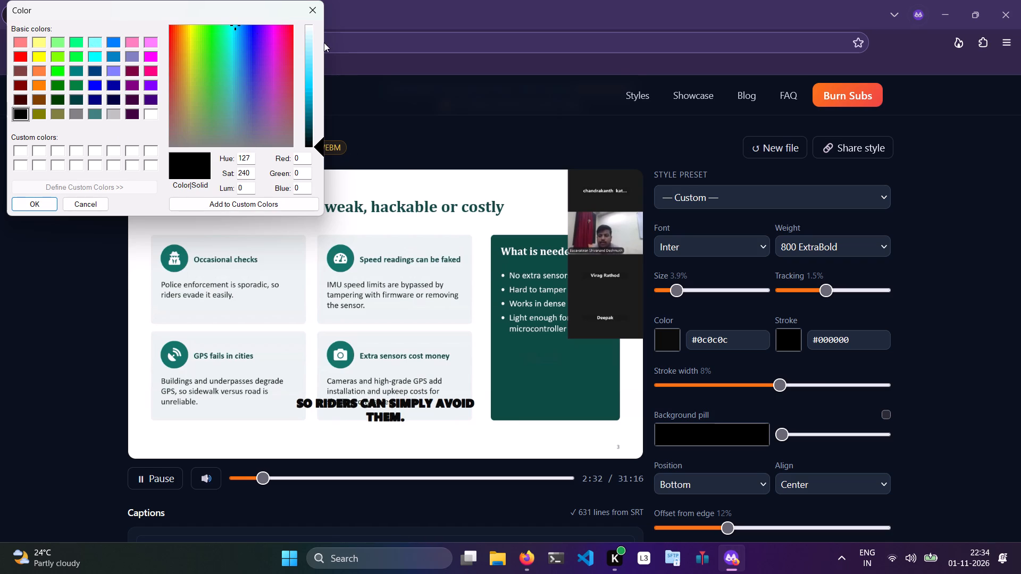
pyautogui.moveTo(308, 36); pyautogui.dragTo(313, 25)
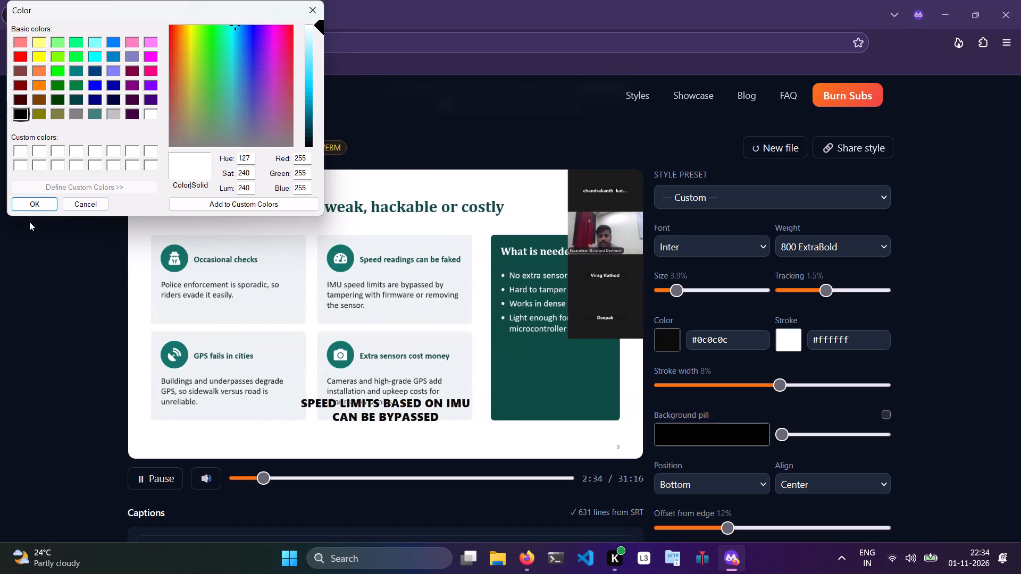
pyautogui.click(27, 202)
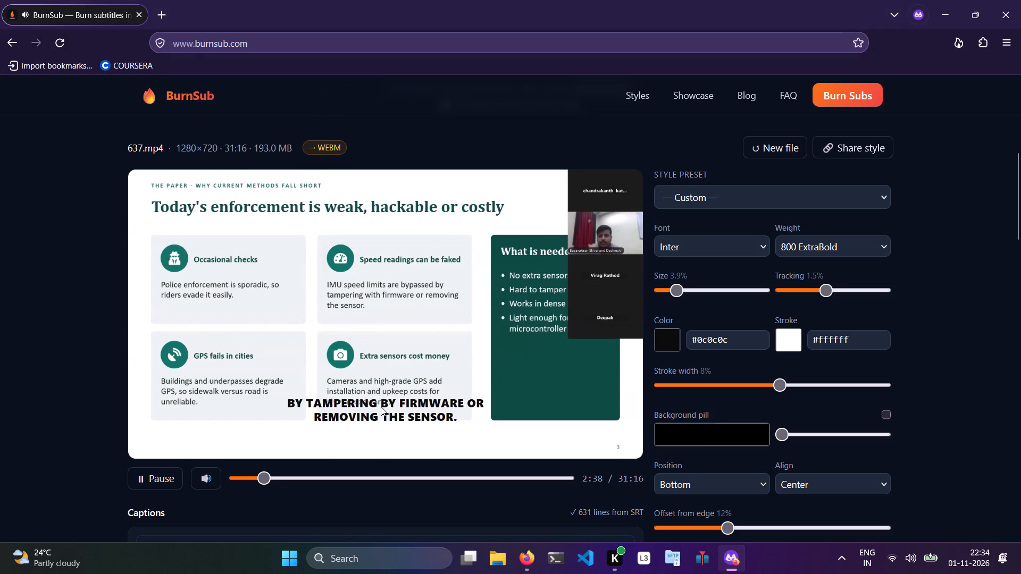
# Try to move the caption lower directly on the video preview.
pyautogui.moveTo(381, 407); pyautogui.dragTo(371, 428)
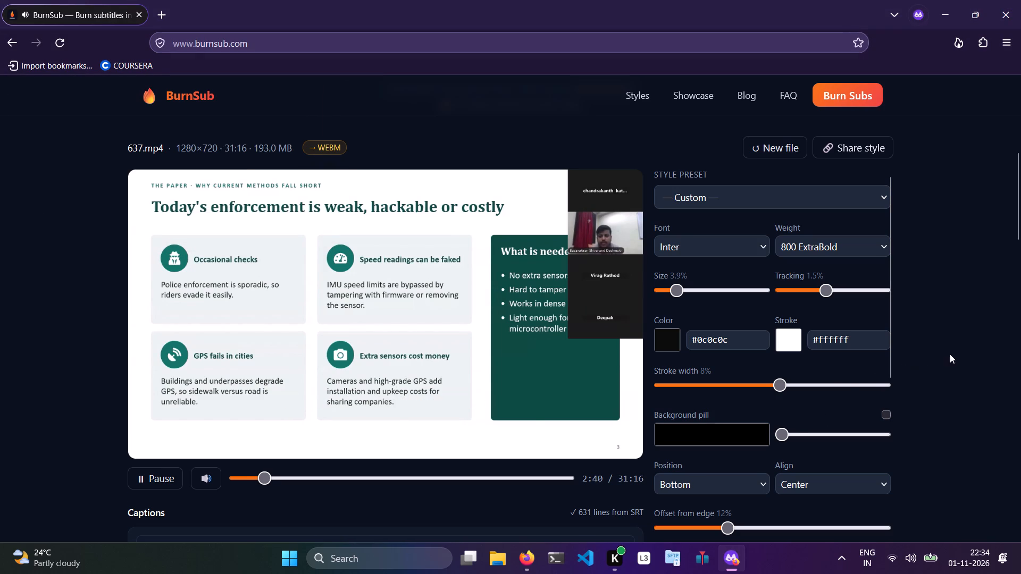
# Review the caption position and alignment options, leaving them at Bottom and Center.
pyautogui.click(939, 404)
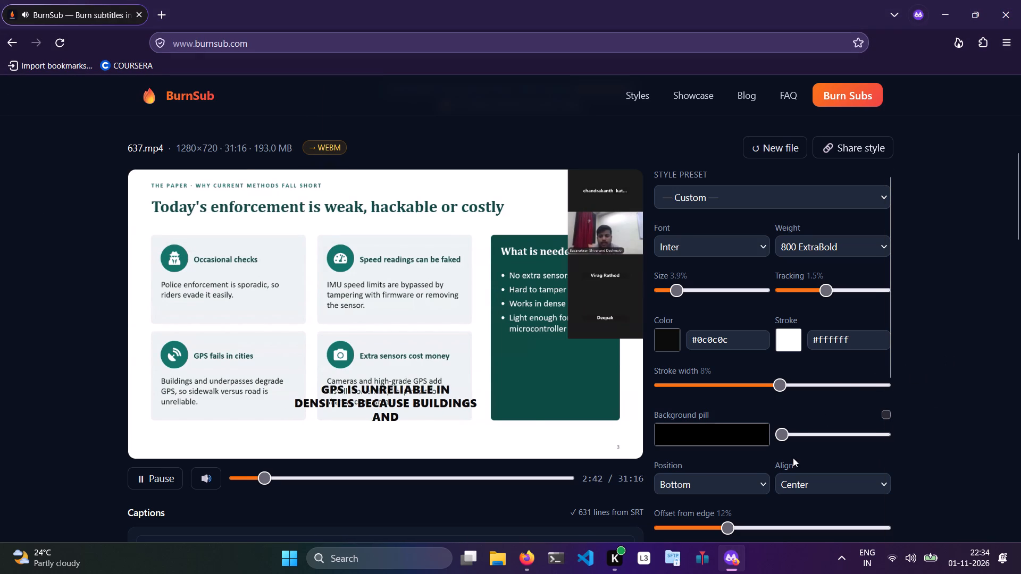
pyautogui.scroll(-1, 789, 445)
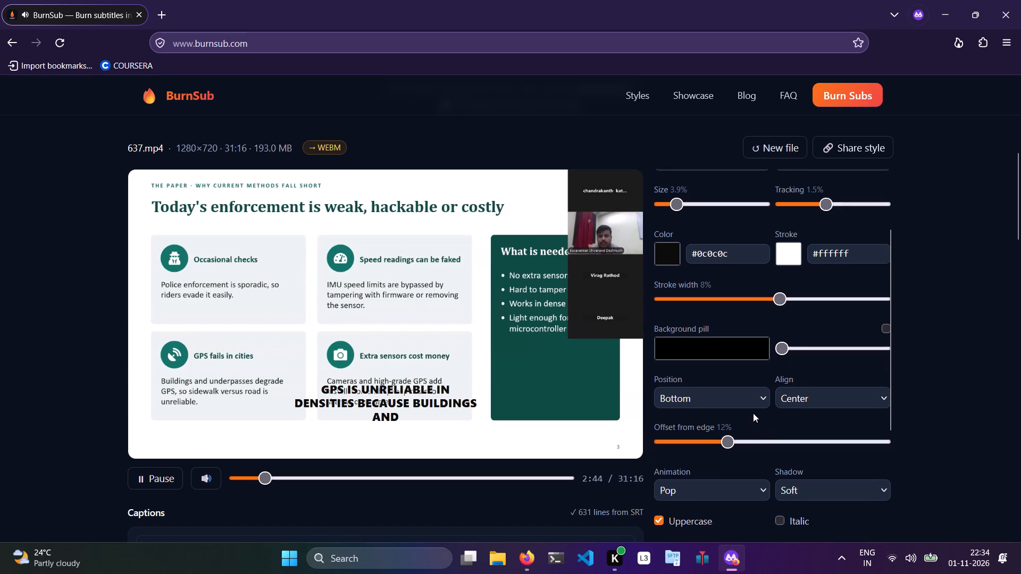
pyautogui.click(729, 393)
pyautogui.click(717, 457)
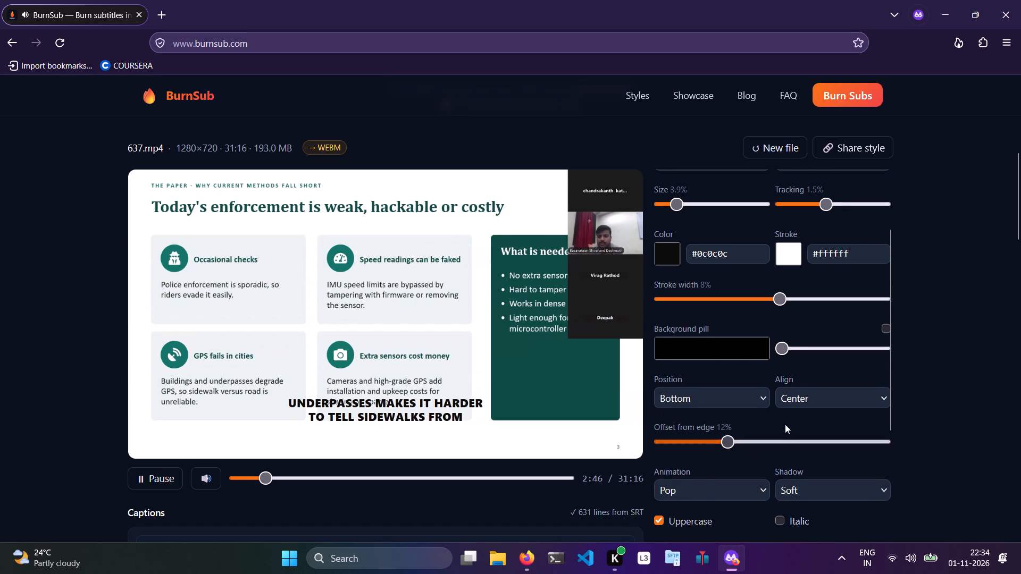
pyautogui.click(798, 399)
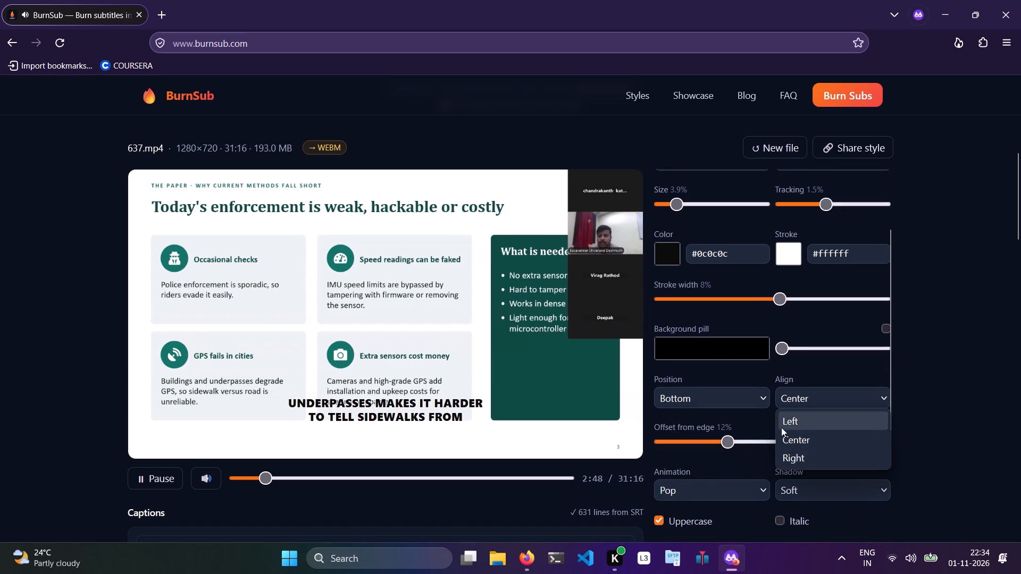
pyautogui.click(781, 427)
pyautogui.click(832, 395)
pyautogui.click(824, 443)
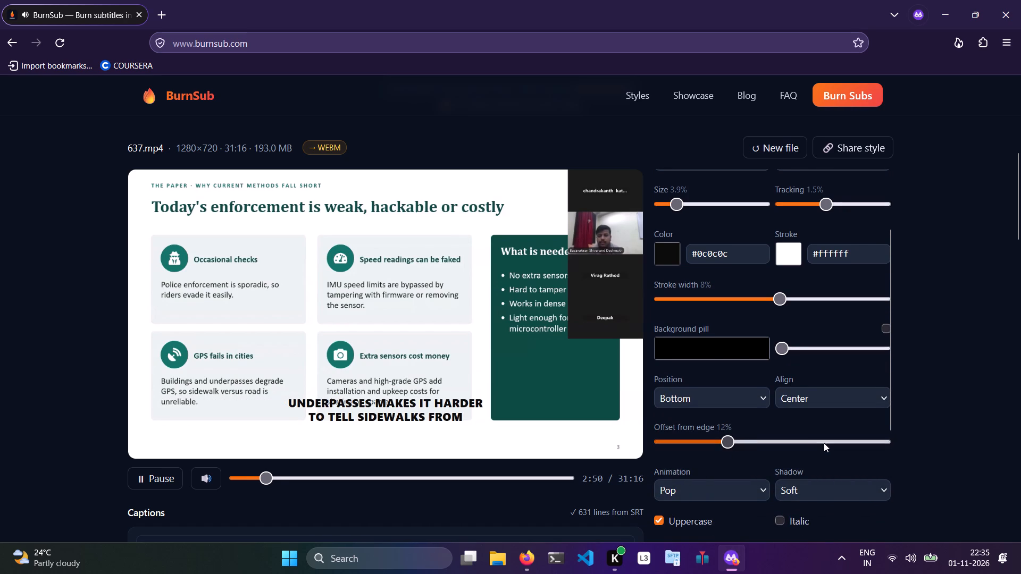
# Reduce the captions' offset from the edge to 2%.
pyautogui.moveTo(724, 435); pyautogui.dragTo(676, 436)
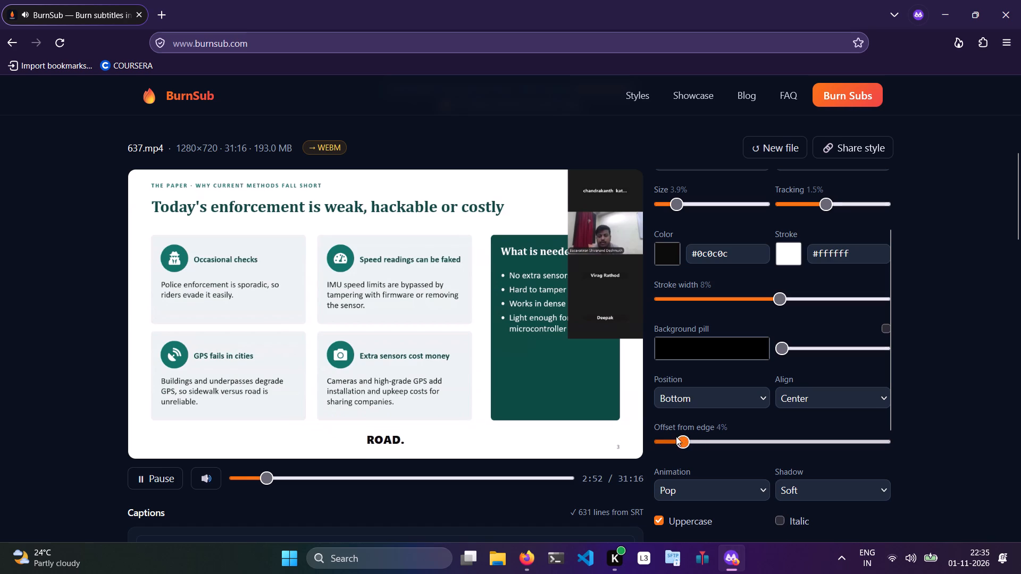
pyautogui.moveTo(676, 436); pyautogui.dragTo(632, 436)
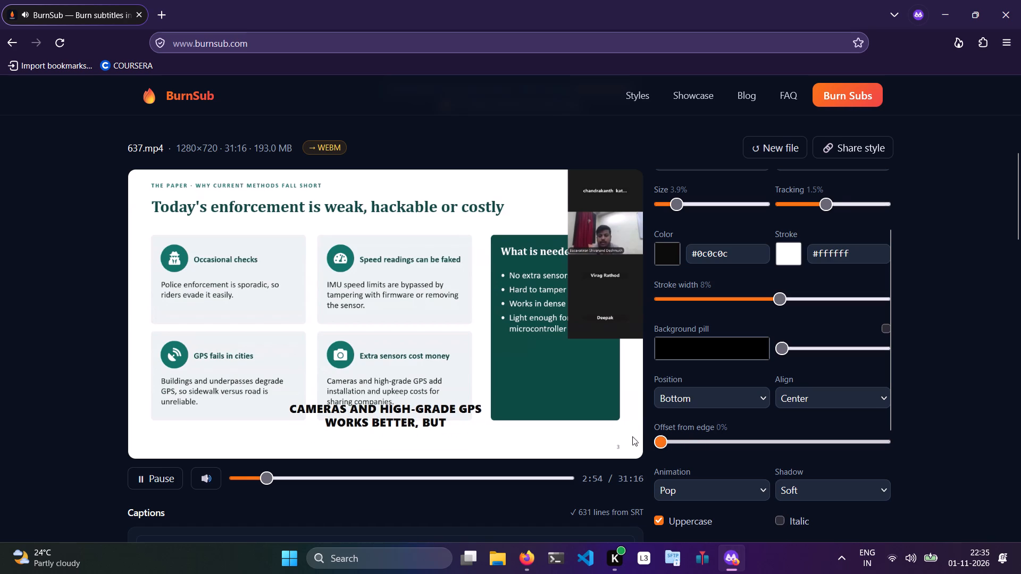
pyautogui.moveTo(632, 436); pyautogui.dragTo(624, 436)
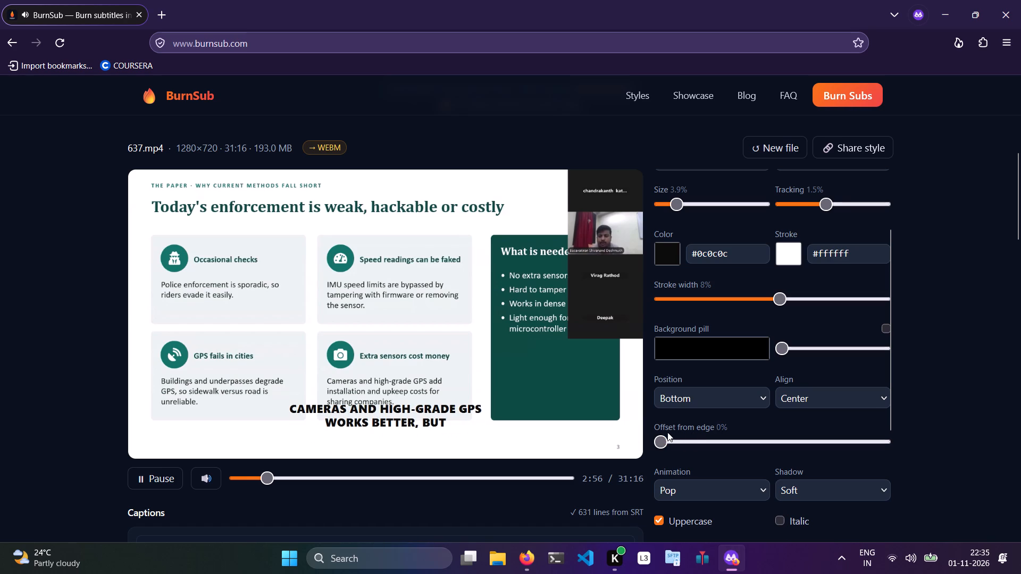
pyautogui.moveTo(662, 436); pyautogui.dragTo(669, 442)
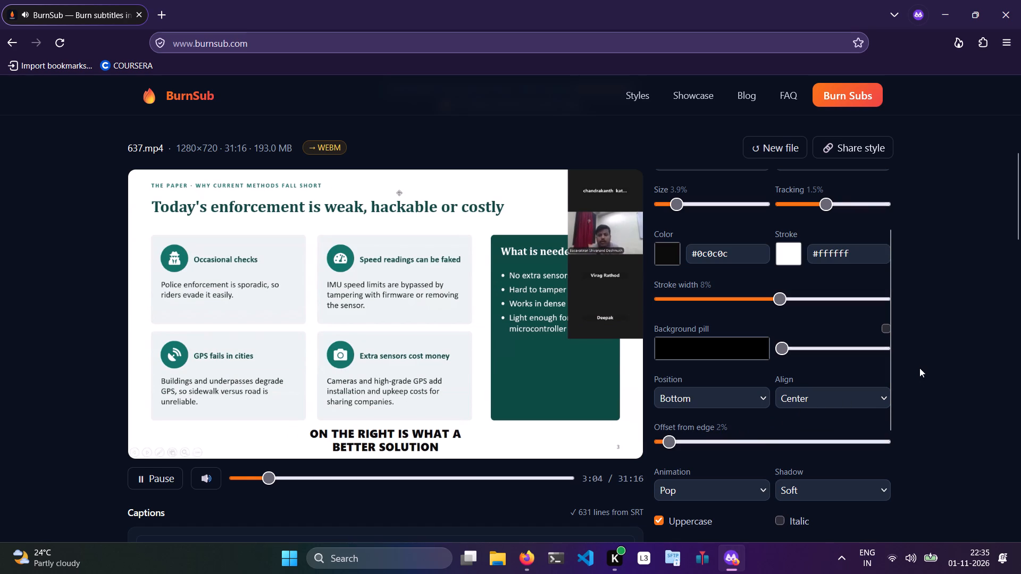
pyautogui.click(937, 361)
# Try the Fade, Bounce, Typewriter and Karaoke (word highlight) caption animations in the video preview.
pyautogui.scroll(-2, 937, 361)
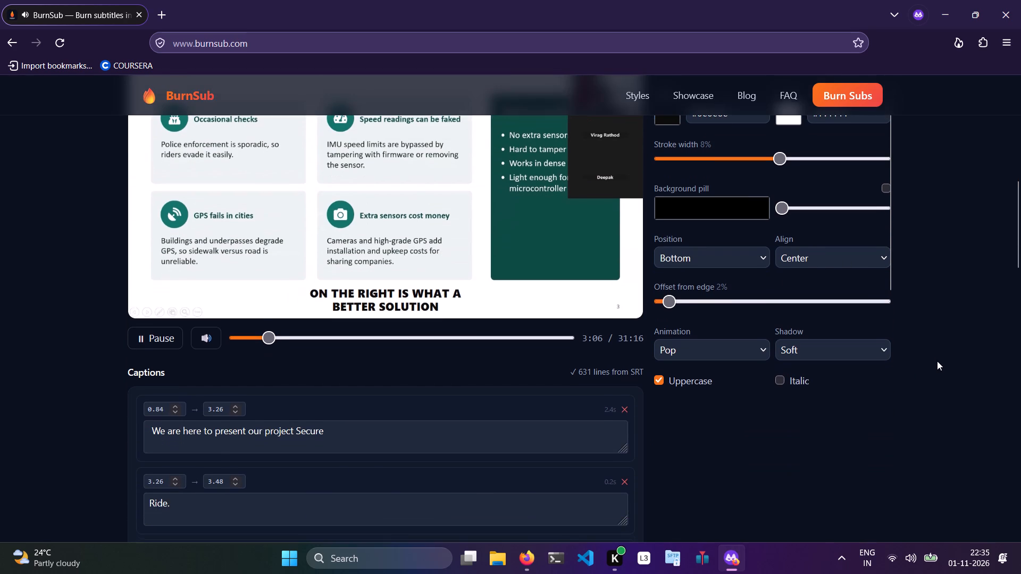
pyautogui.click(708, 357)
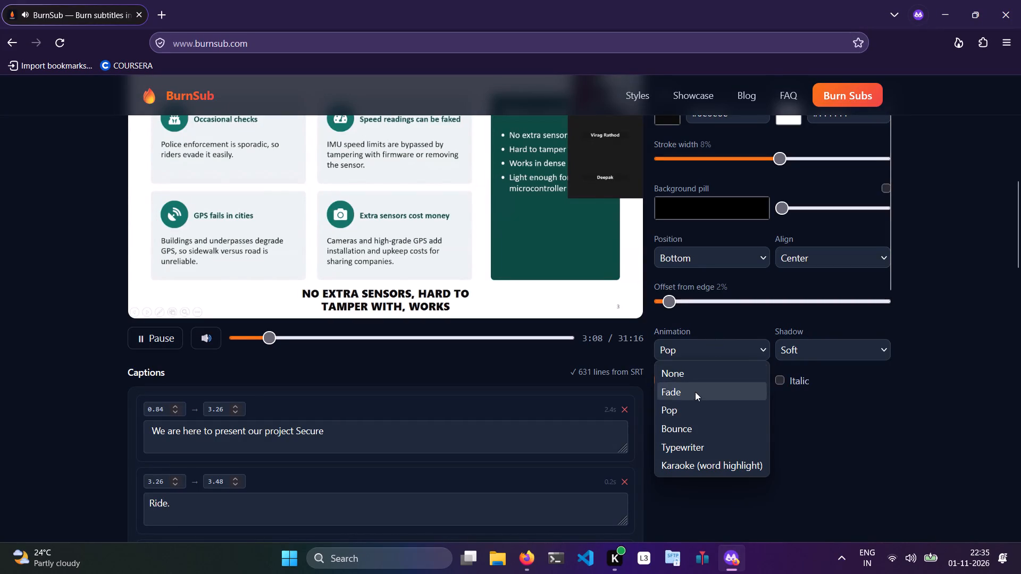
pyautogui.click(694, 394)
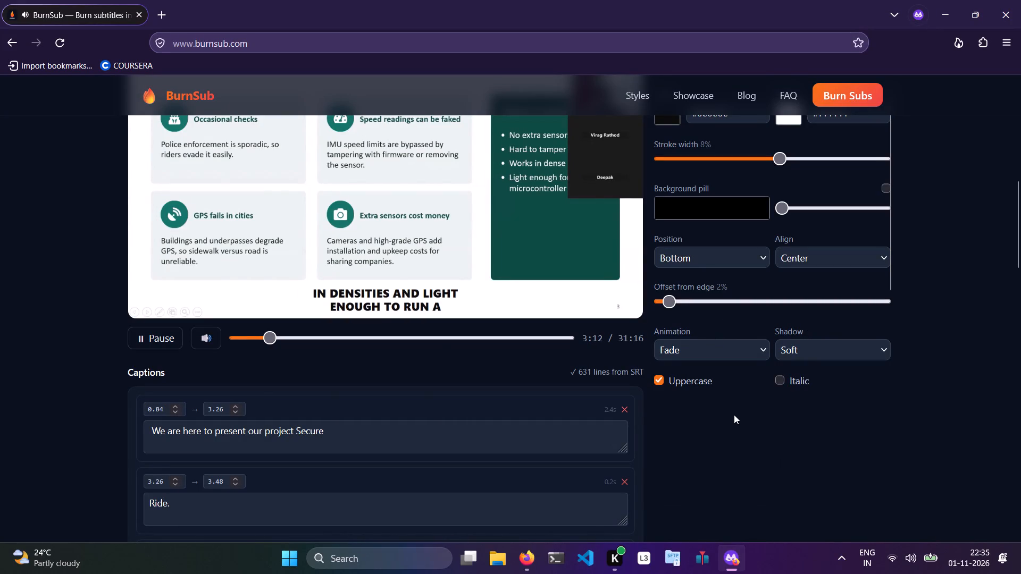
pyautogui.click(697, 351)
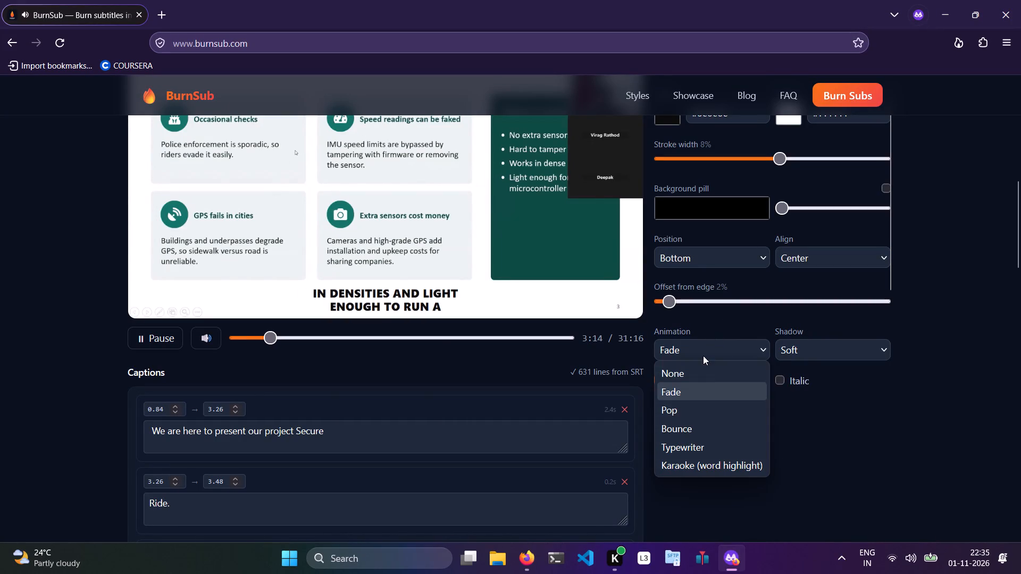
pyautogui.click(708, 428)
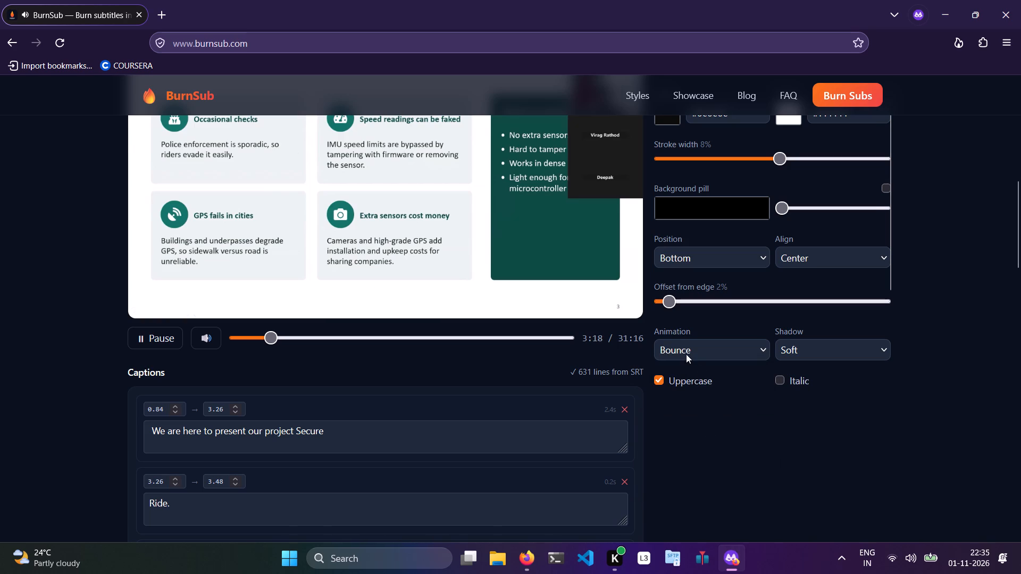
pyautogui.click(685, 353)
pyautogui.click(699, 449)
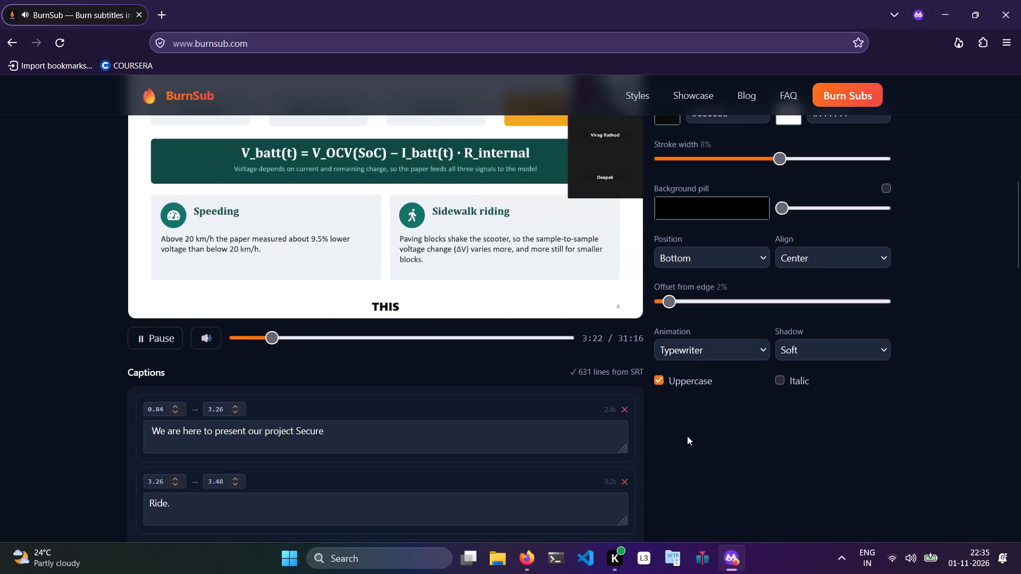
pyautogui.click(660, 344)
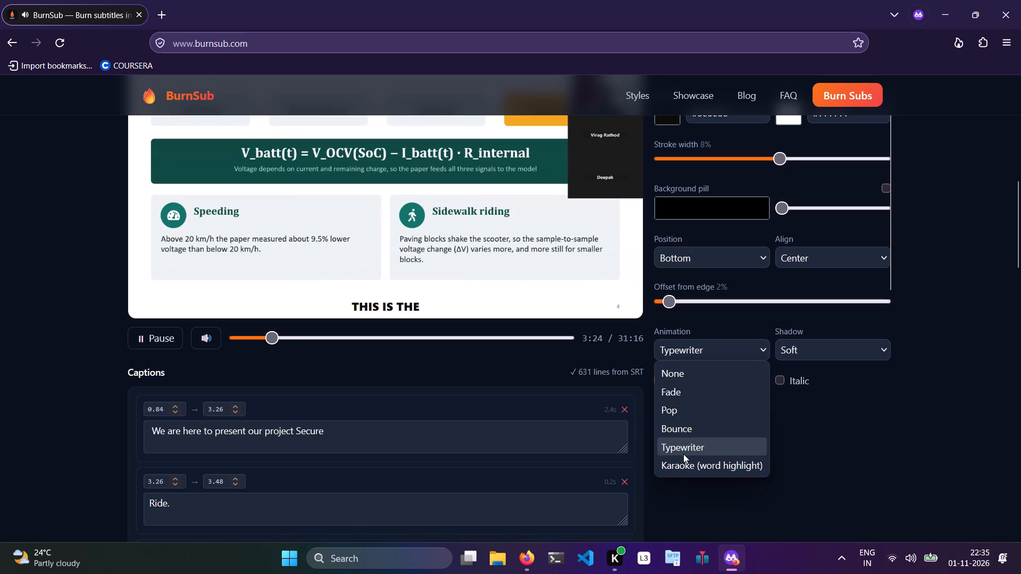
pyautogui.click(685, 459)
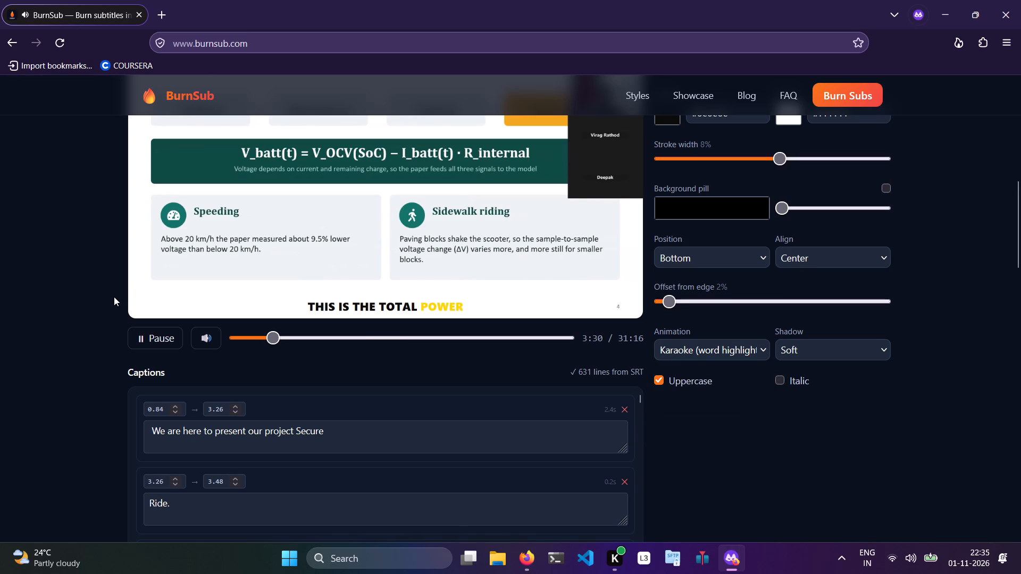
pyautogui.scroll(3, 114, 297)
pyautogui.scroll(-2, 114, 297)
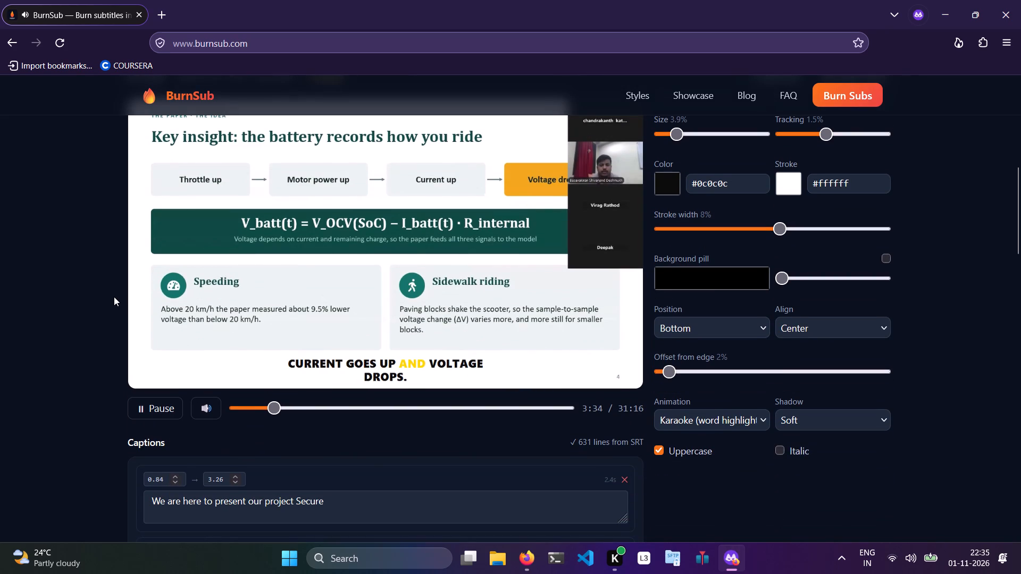
# Set the caption animation to Fade.
pyautogui.click(697, 426)
pyautogui.click(679, 323)
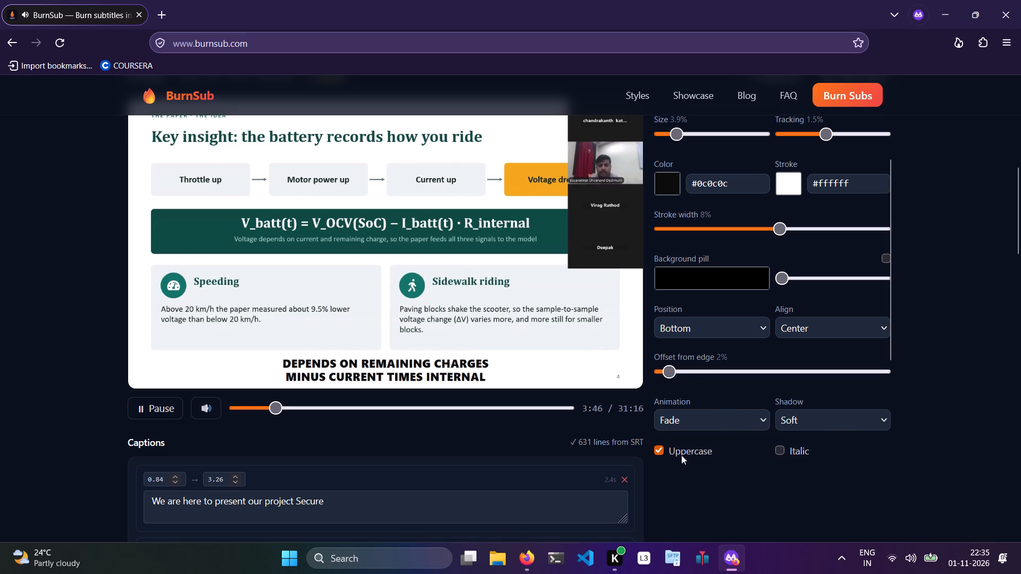
# Check how the captions look across the video at about 11:13, 20:23, 26:48 and 29:31.
pyautogui.scroll(4, 951, 385)
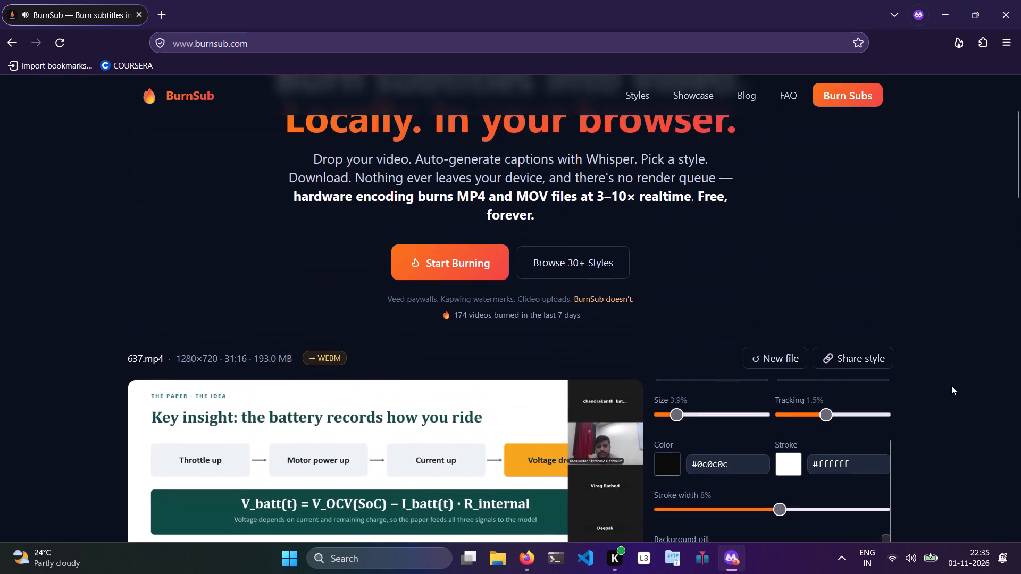
pyautogui.scroll(-3, 951, 385)
pyautogui.click(353, 478)
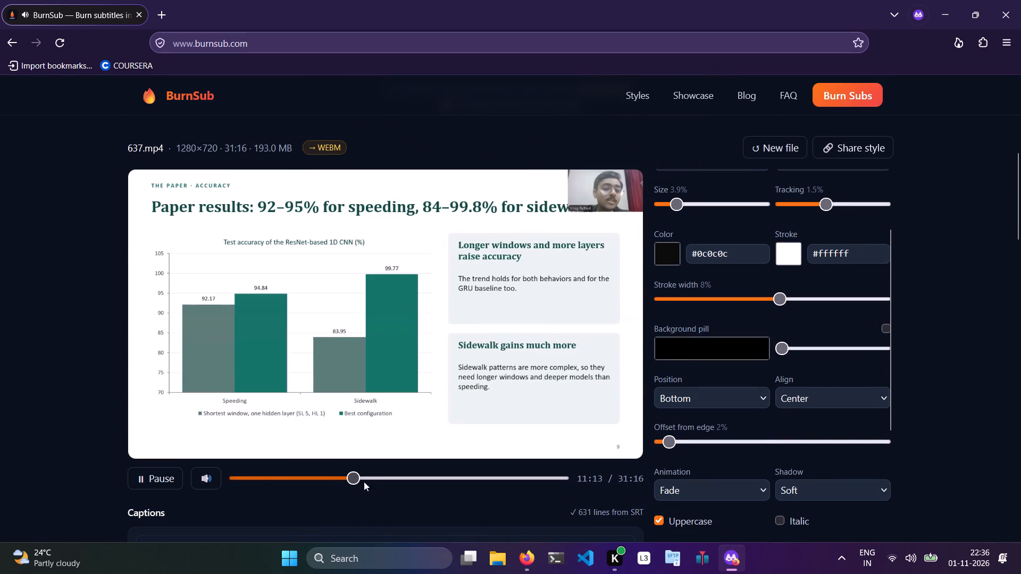
pyautogui.click(449, 474)
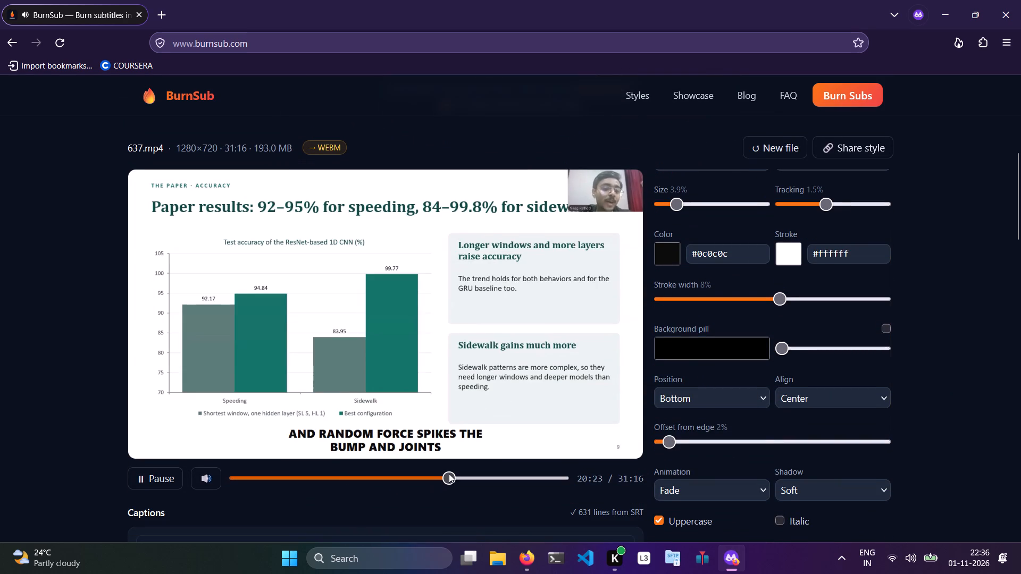
pyautogui.click(515, 478)
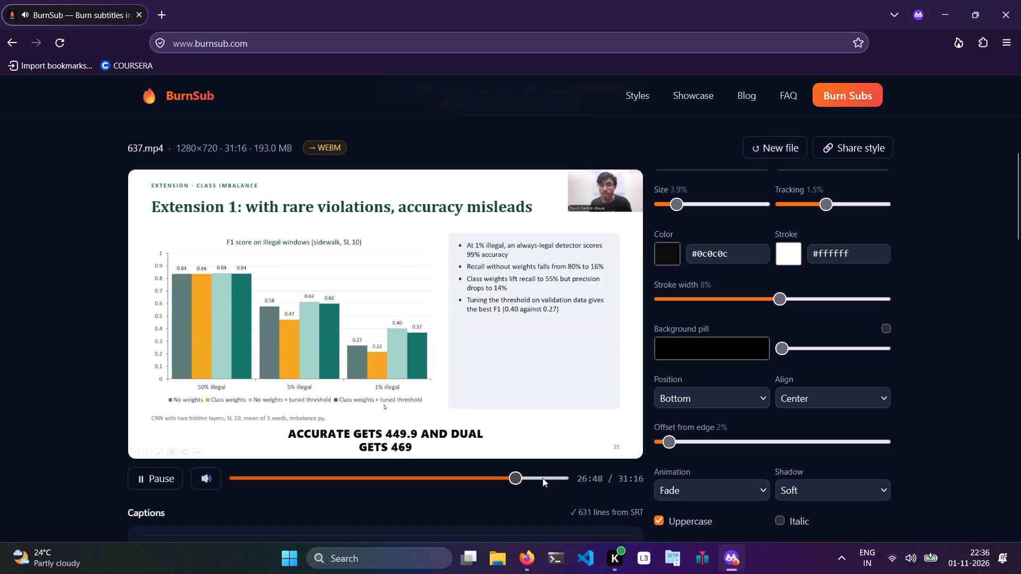
pyautogui.click(542, 478)
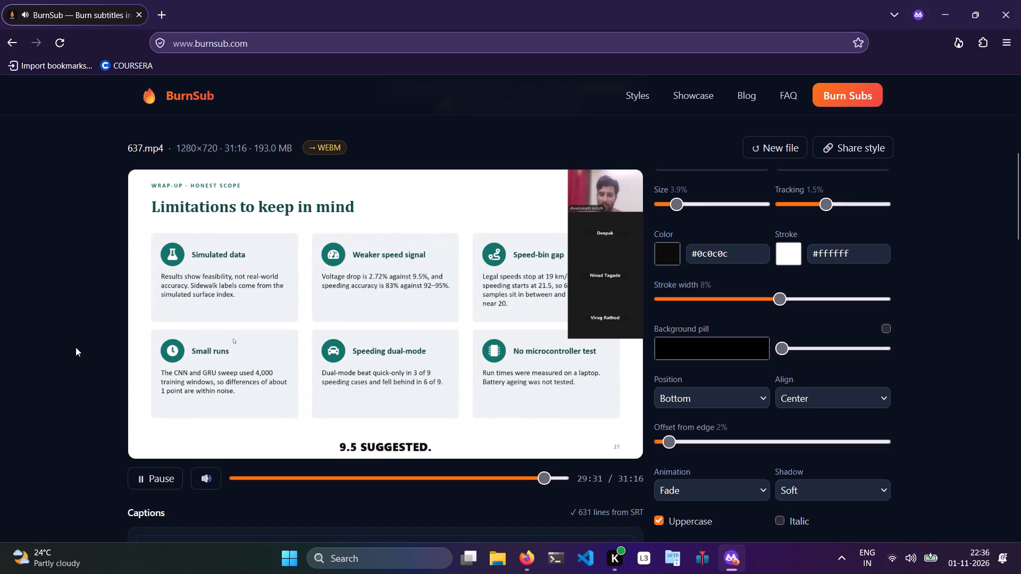
# Return the preview to the start of the video, check the captions over the SecureRide title slide, and pause playback.
pyautogui.scroll(-3, 76, 347)
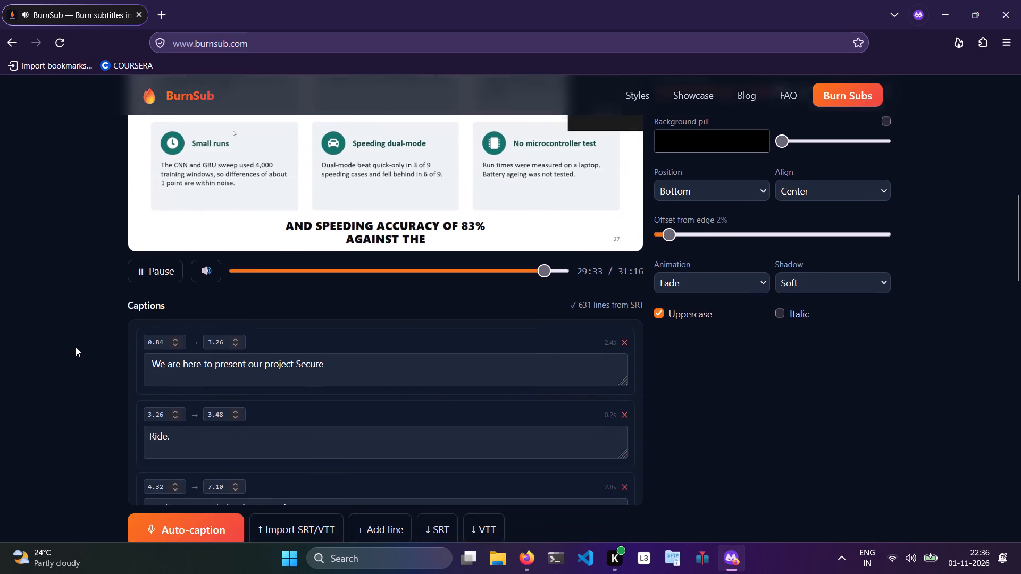
pyautogui.scroll(-1, 76, 347)
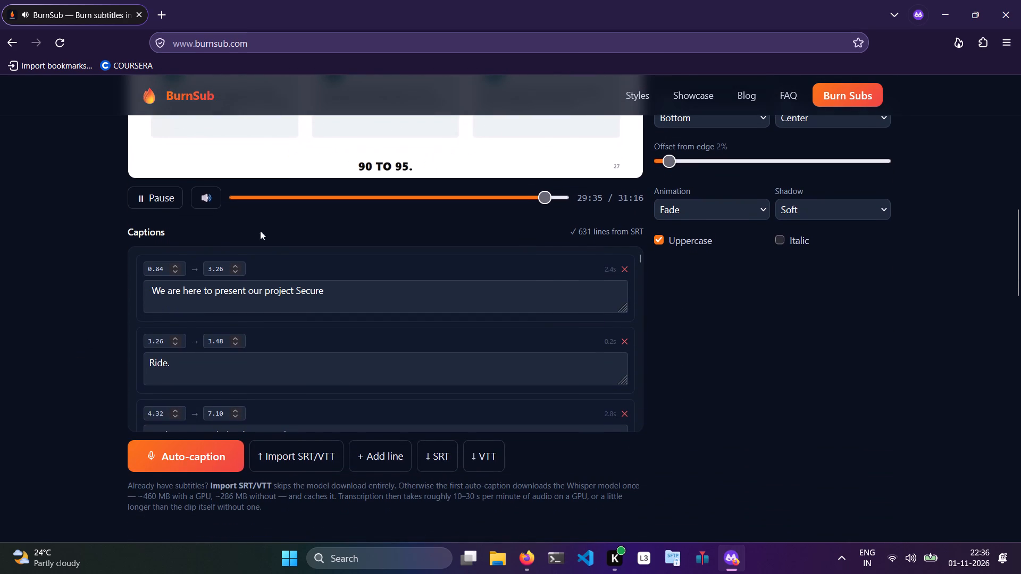
pyautogui.click(231, 198)
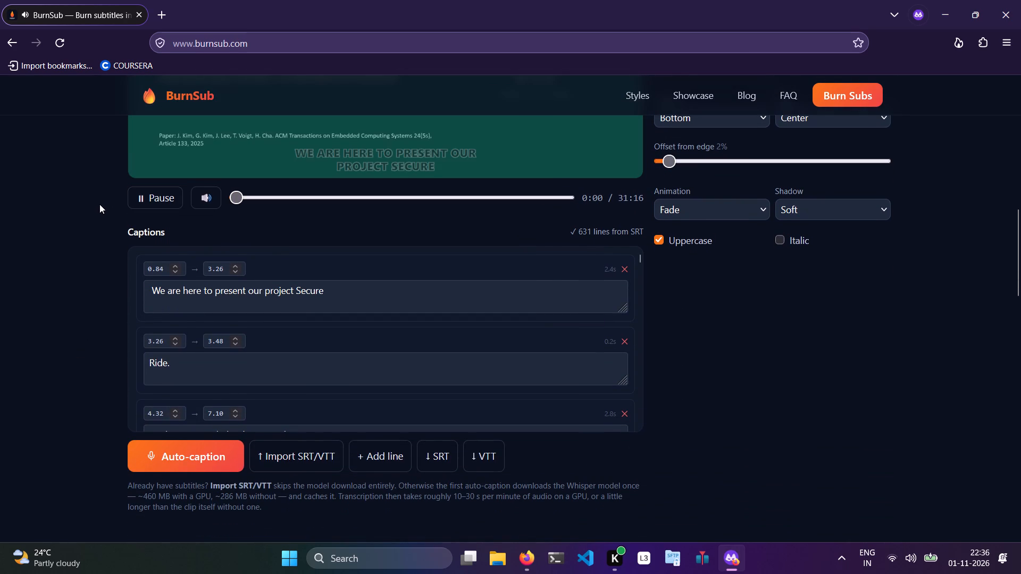
pyautogui.scroll(-1, 98, 208)
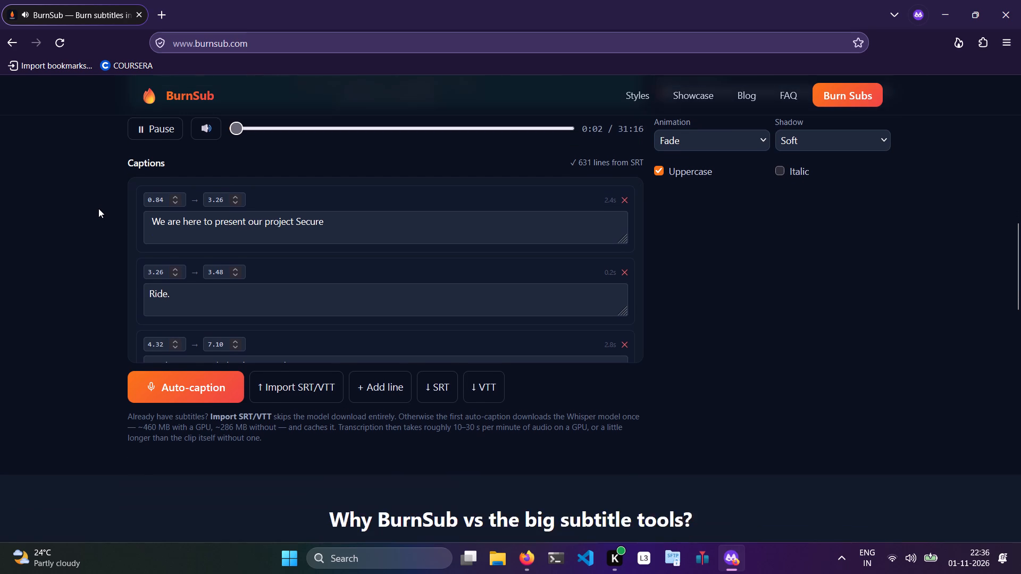
pyautogui.scroll(-2, 98, 208)
pyautogui.scroll(10, 98, 208)
pyautogui.scroll(-2, 102, 214)
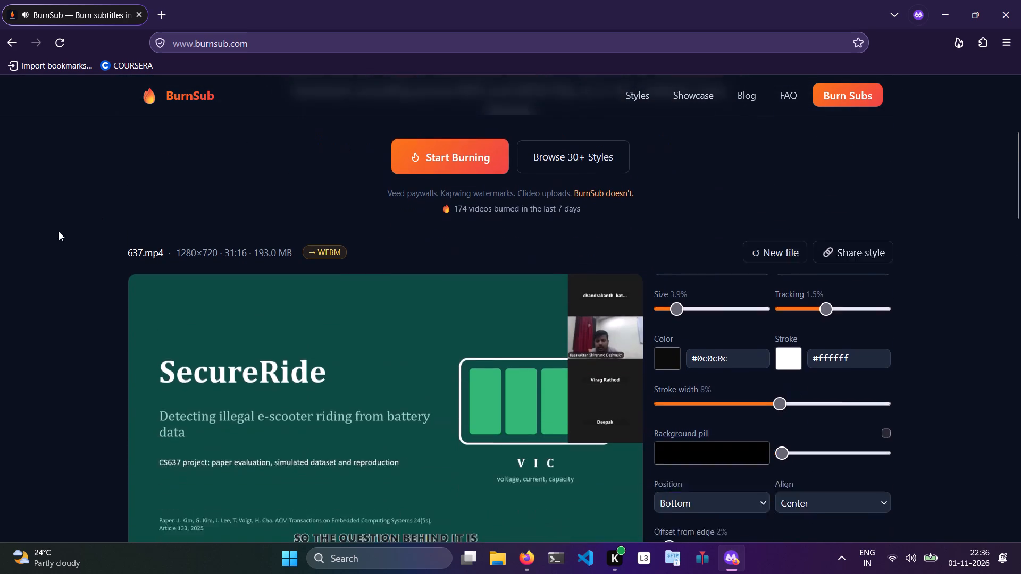
pyautogui.scroll(-3, 71, 224)
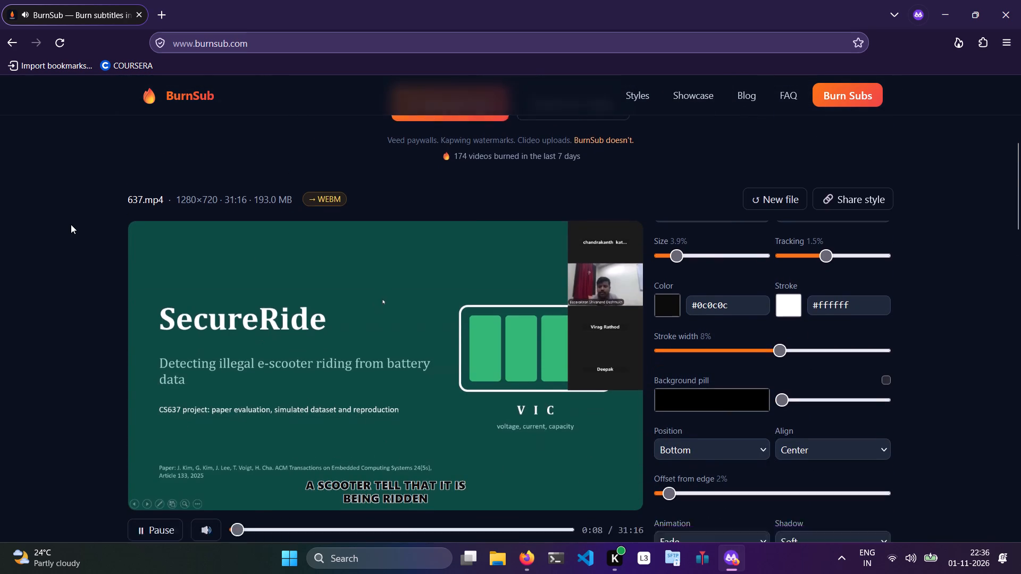
pyautogui.click(164, 341)
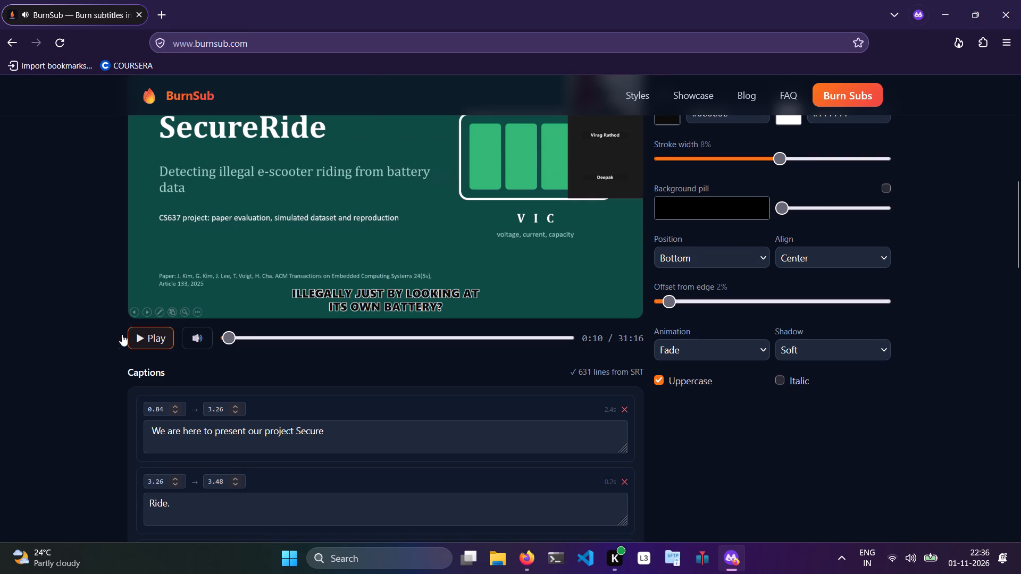
# Look through the BurnSub page, from the caption editor to the How it works section, for a way to burn and download the video.
pyautogui.scroll(-4, 102, 332)
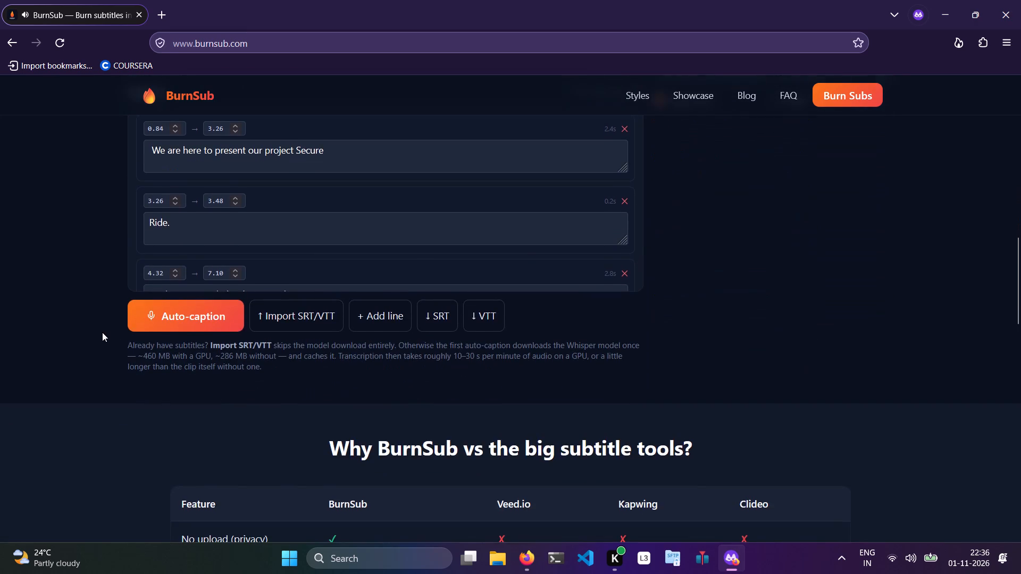
pyautogui.scroll(-5, 102, 332)
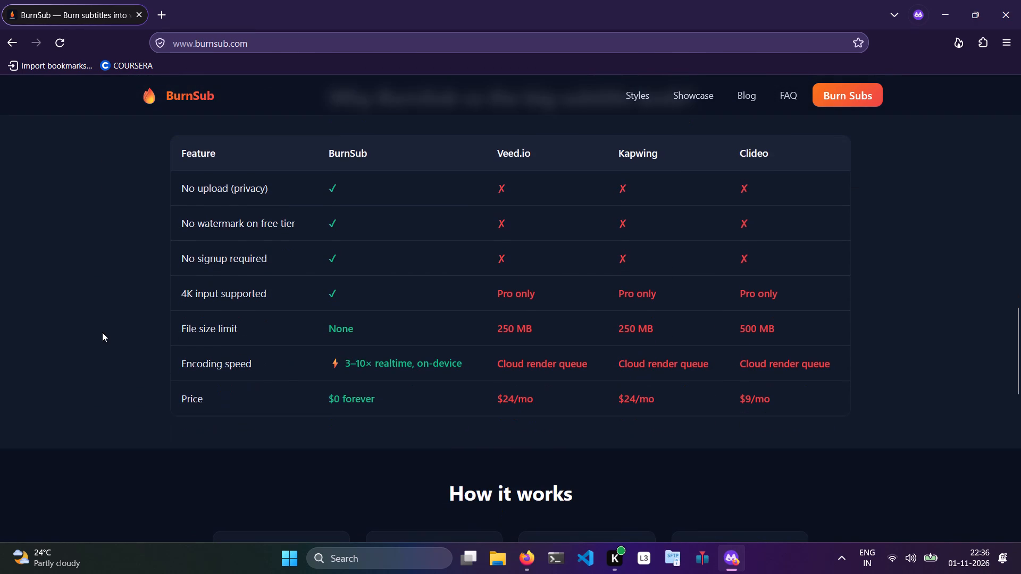
pyautogui.scroll(-3, 102, 332)
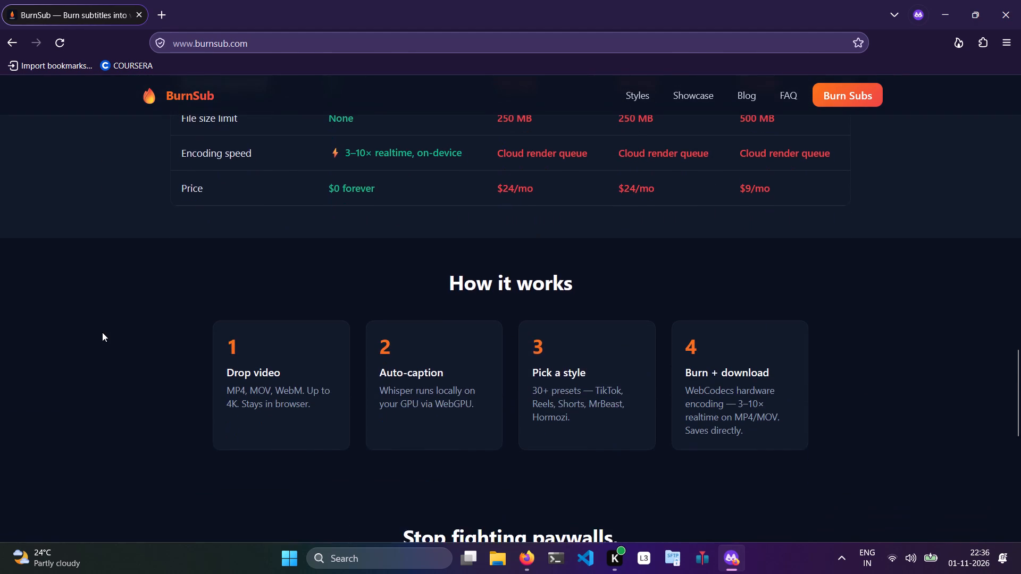
pyautogui.scroll(-5, 102, 332)
pyautogui.scroll(8, 102, 332)
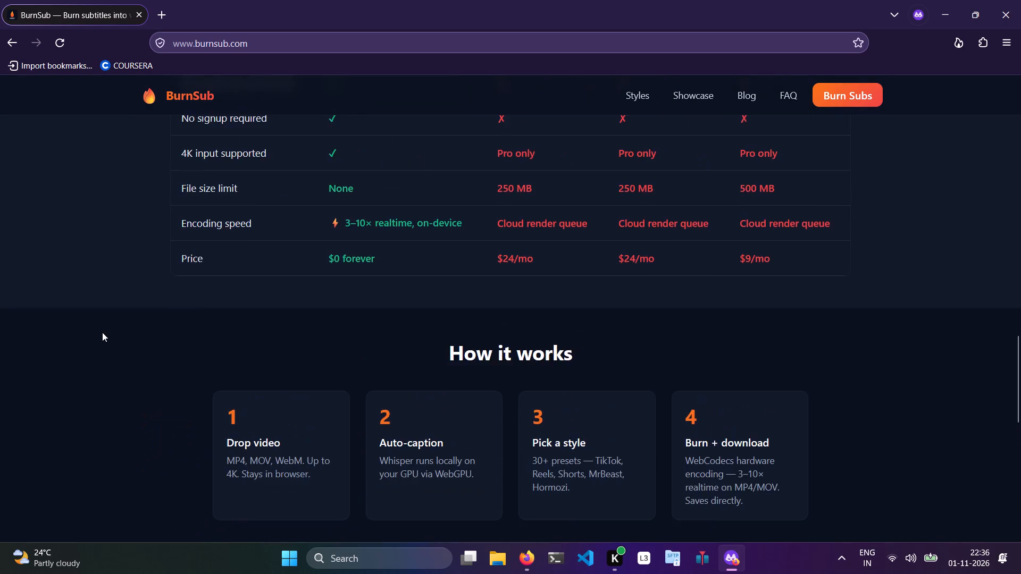
pyautogui.scroll(15, 102, 332)
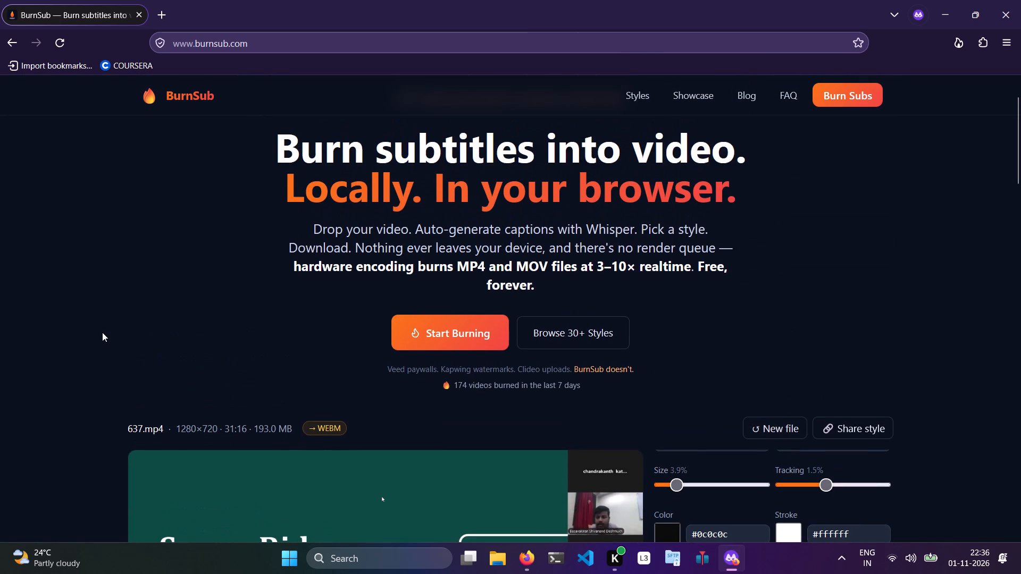
pyautogui.scroll(-2, 908, 385)
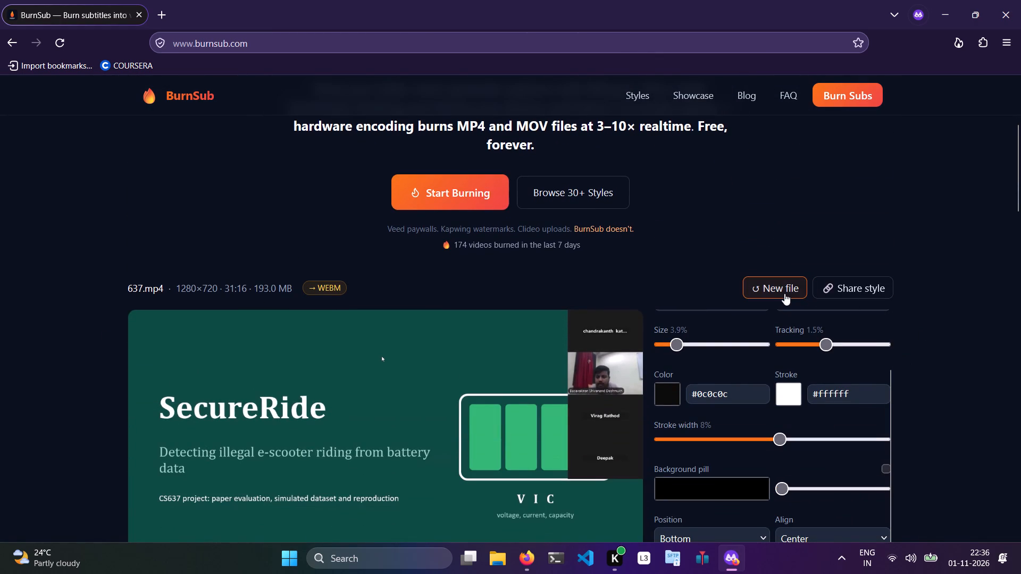
pyautogui.scroll(-2, 501, 296)
pyautogui.scroll(-3, 607, 300)
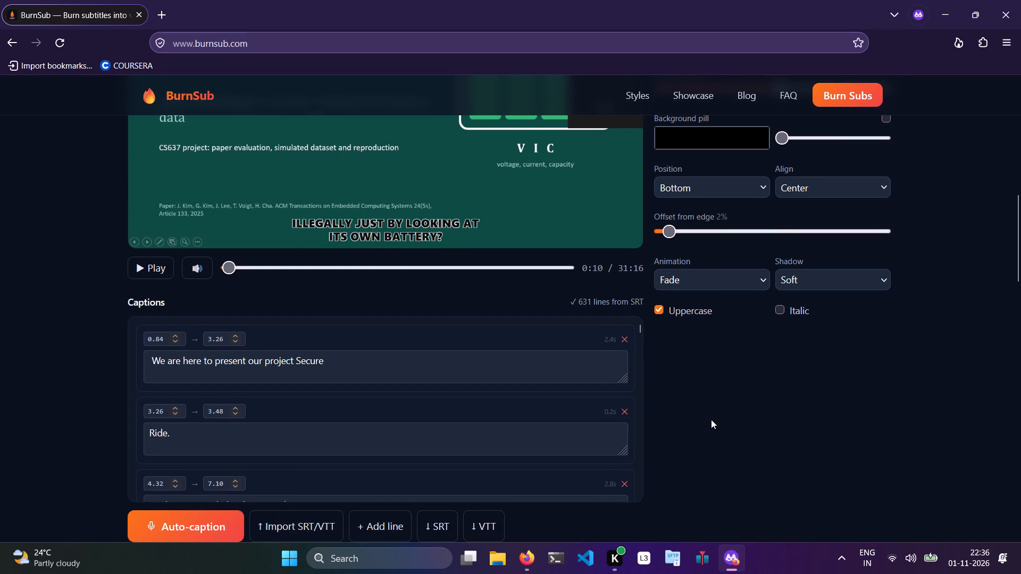
pyautogui.scroll(-2, 711, 419)
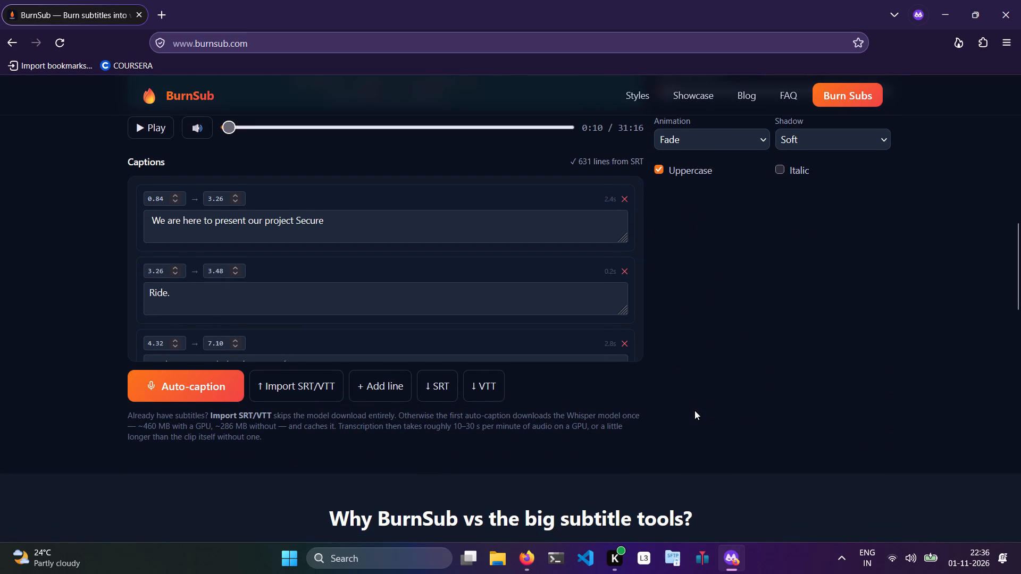
pyautogui.scroll(-1, 694, 410)
pyautogui.scroll(4, 694, 410)
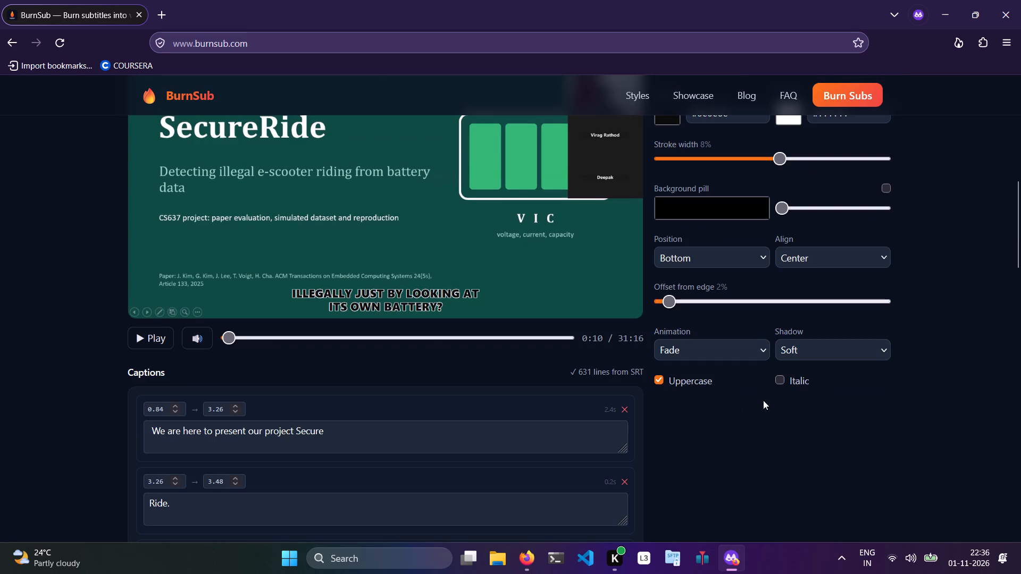
# Copy the share link for the current caption style of 637.mp4.
pyautogui.scroll(5, 957, 360)
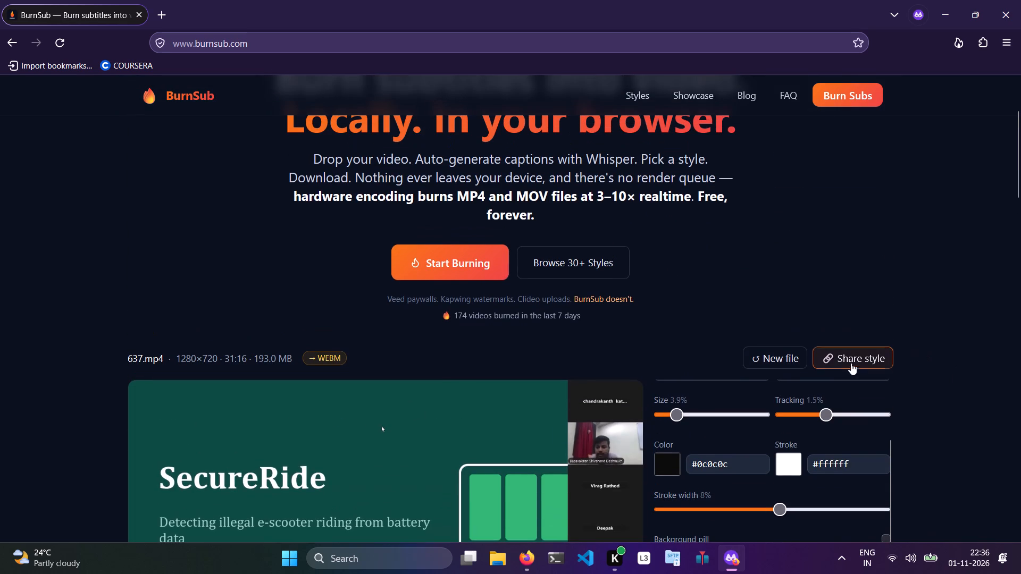
pyautogui.click(831, 356)
# Examine the video preview's options and the caption editor again for a way to export the captioned video.
pyautogui.rightClick(460, 430)
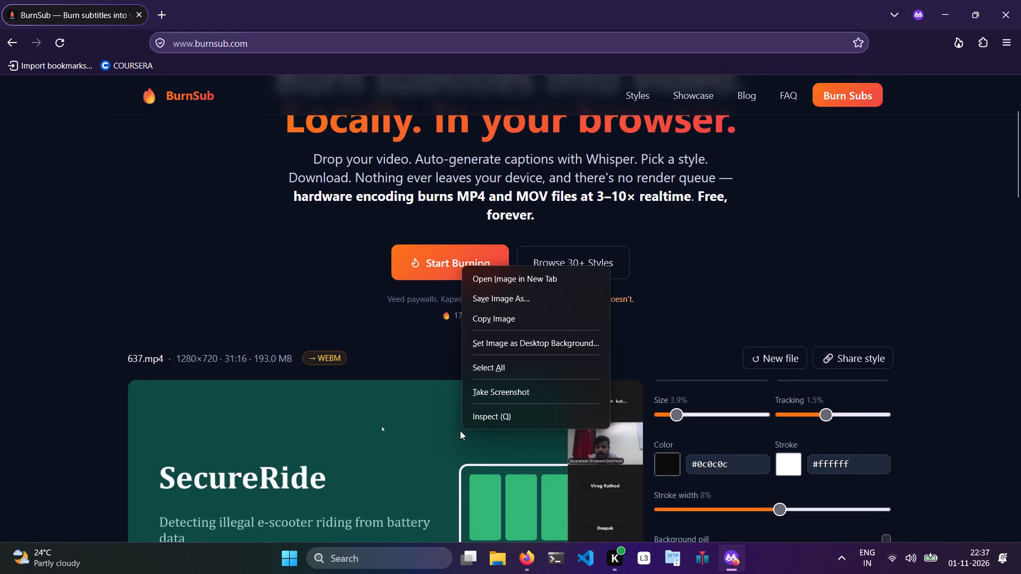
pyautogui.click(816, 249)
pyautogui.scroll(-2, 952, 348)
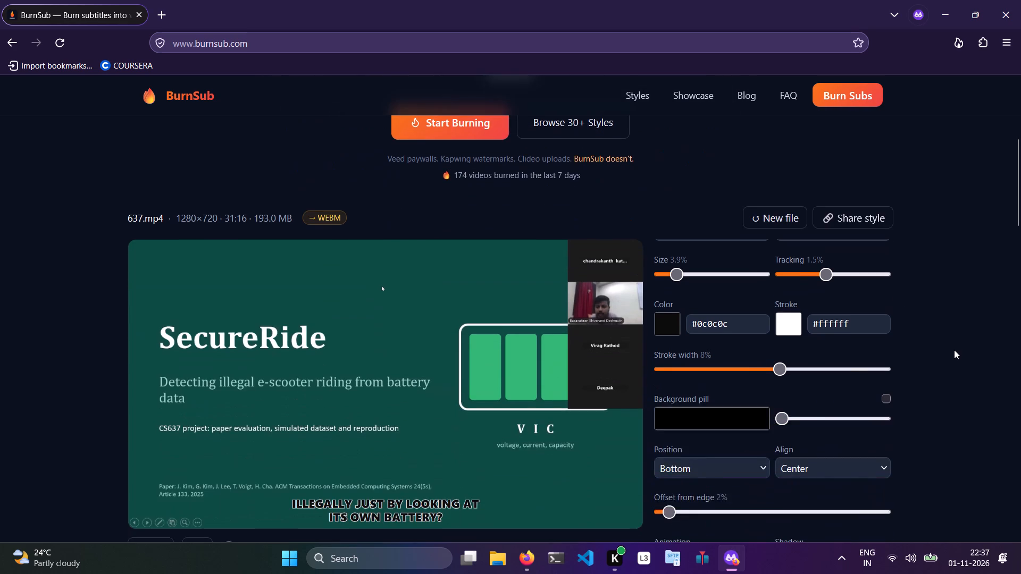
pyautogui.scroll(-2, 954, 350)
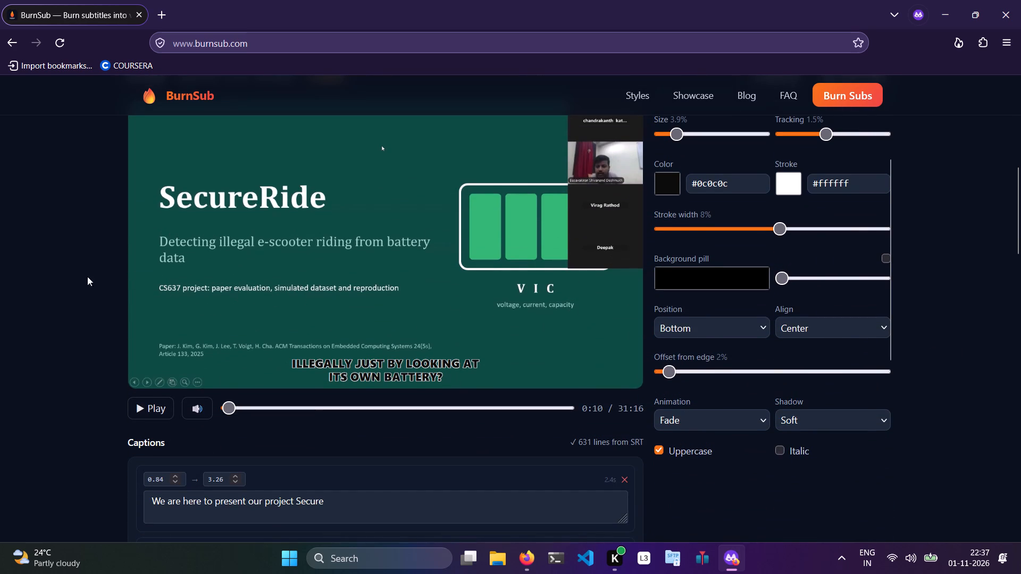
pyautogui.scroll(-4, 80, 291)
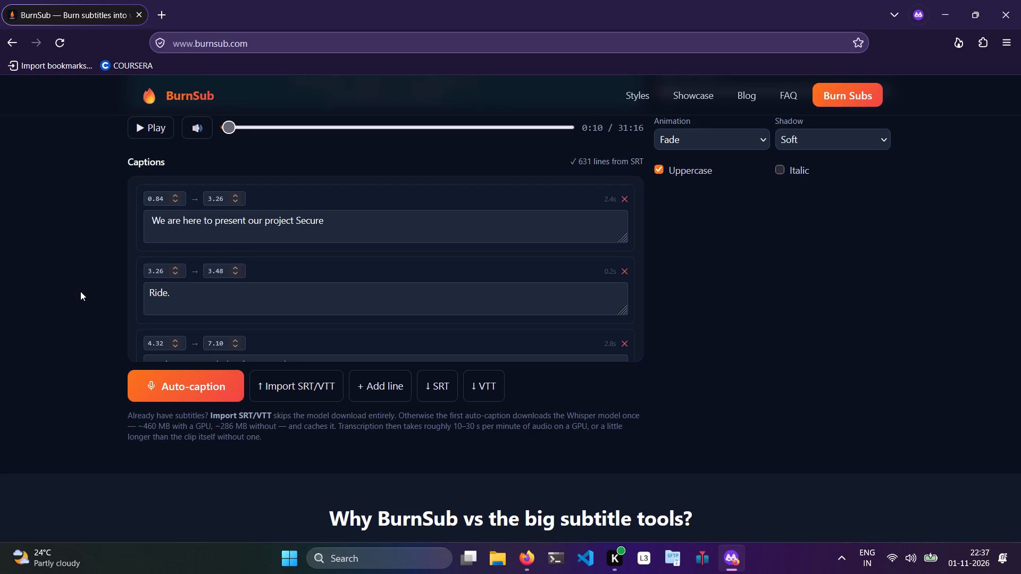
pyautogui.scroll(-1, 80, 291)
pyautogui.scroll(11, 80, 291)
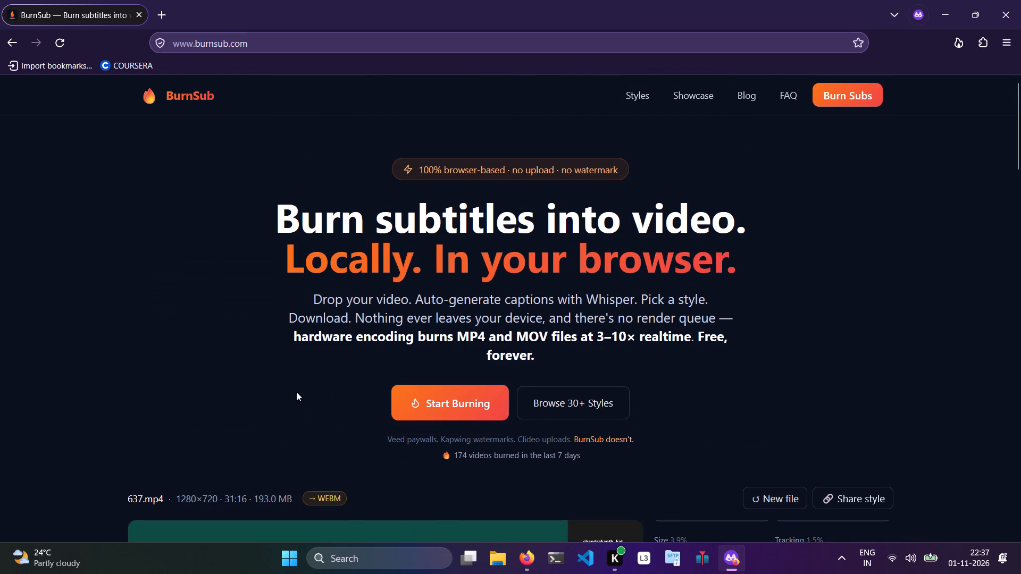
pyautogui.scroll(-1, 254, 386)
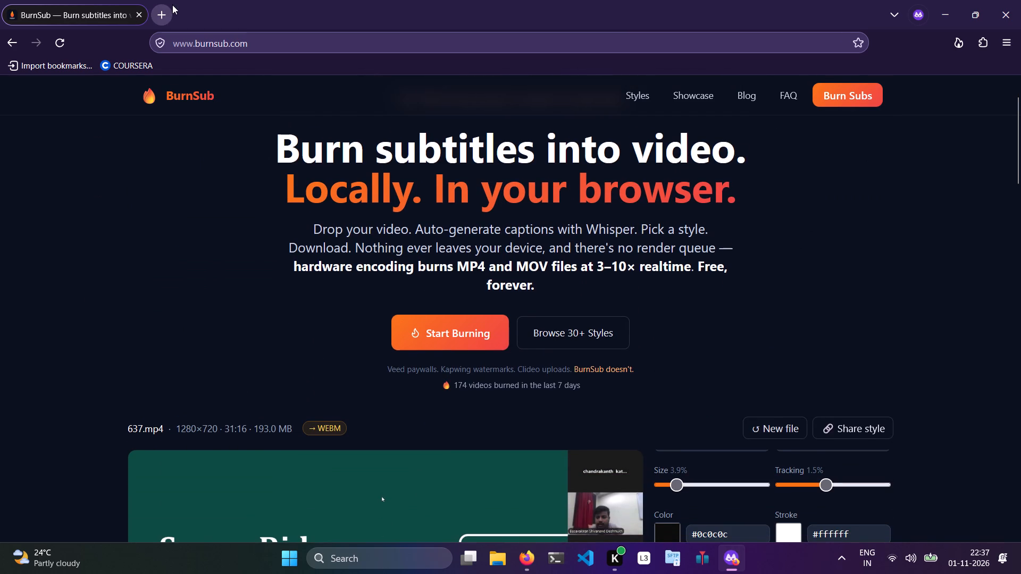
# Open YouTube in a new tab and search for "how to use burnsubs".
pyautogui.click(168, 7)
pyautogui.write('youtube.com')
pyautogui.press('Return')
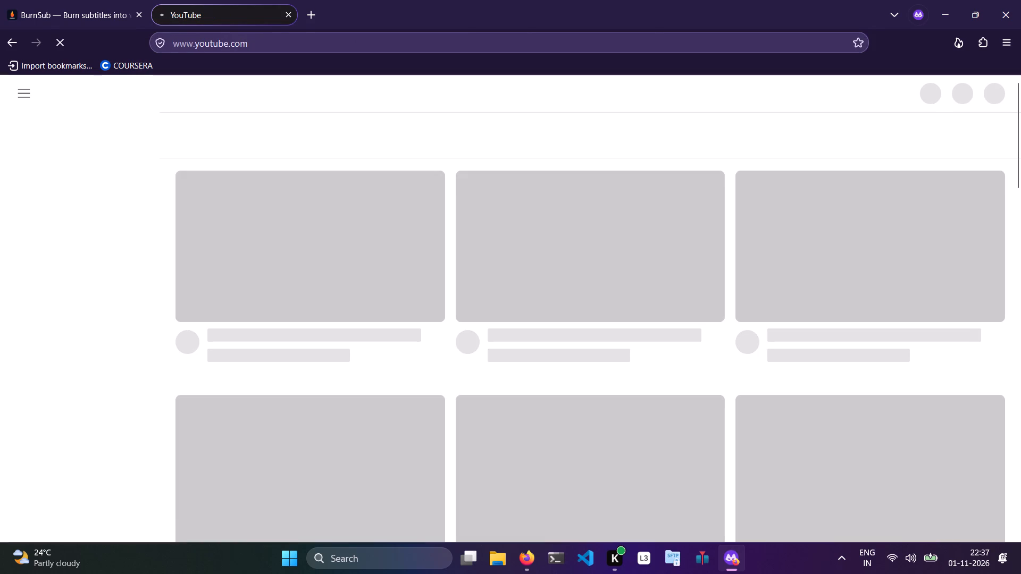
pyautogui.click(358, 93)
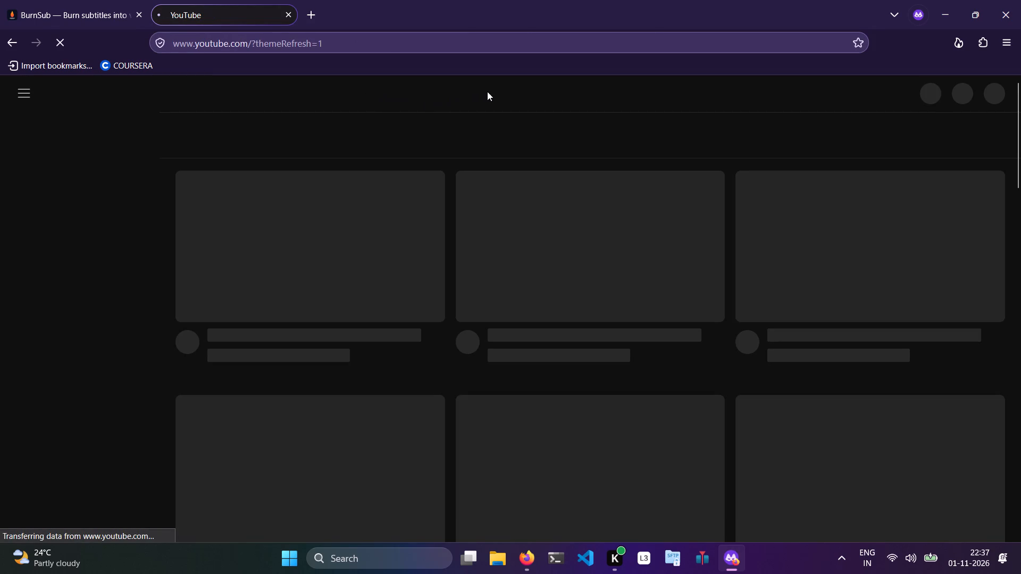
pyautogui.click(469, 93)
pyautogui.write('howo')
pyautogui.press('BackSpace')
pyautogui.press('space')
pyautogui.write('to o')
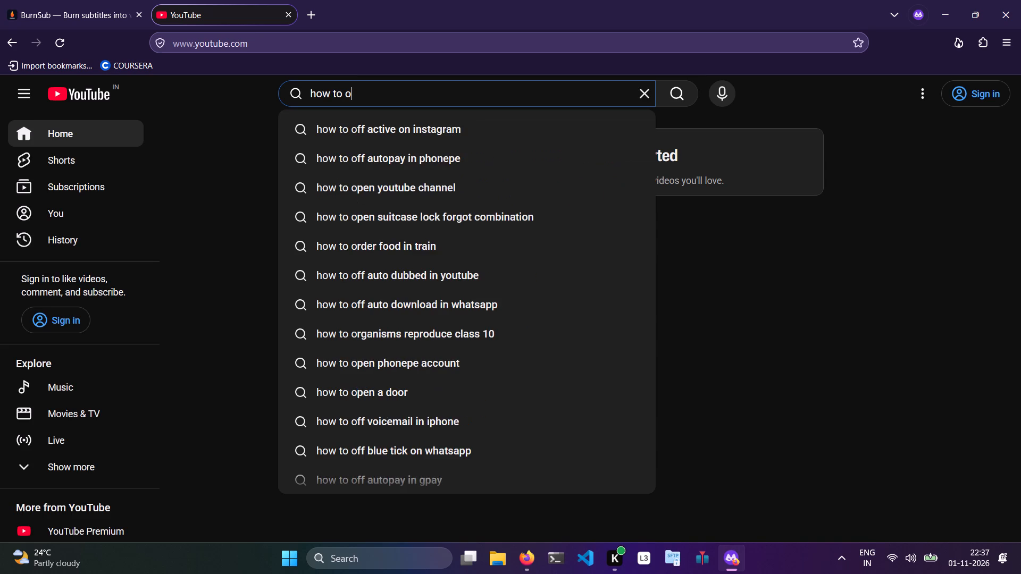
pyautogui.press('BackSpace')
pyautogui.write('use burn')
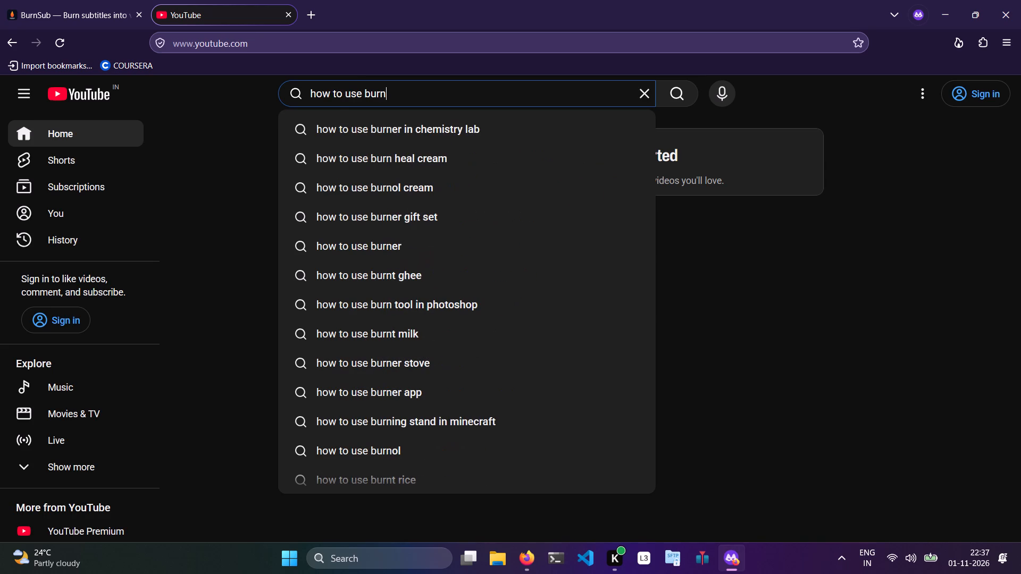
pyautogui.write('subs')
pyautogui.press('Return')
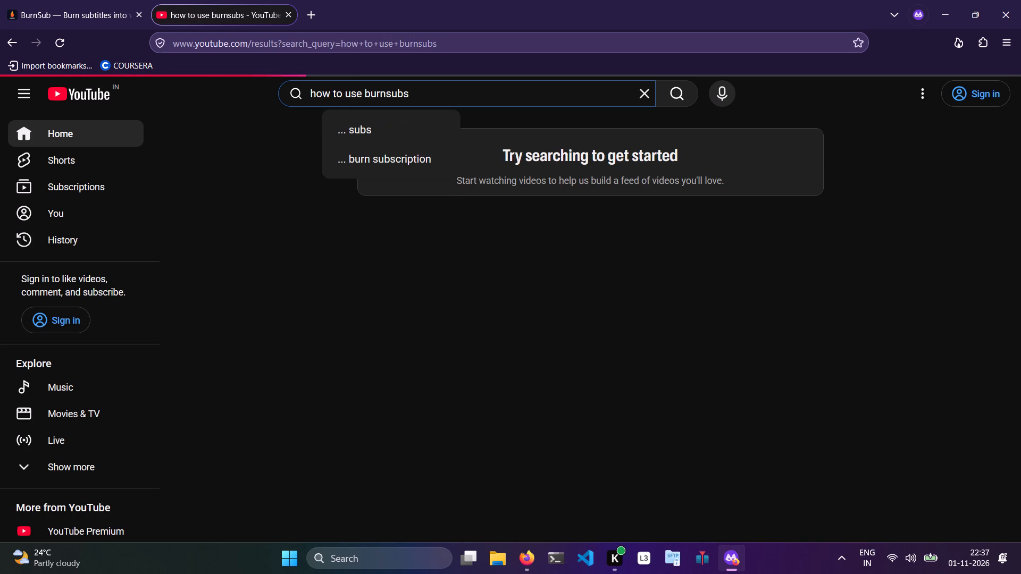
# Open the copied style share link in a new tab and examine the page it leads to.
pyautogui.hotkey('ctrl', 't')
pyautogui.hotkey('ctrl', 'v')
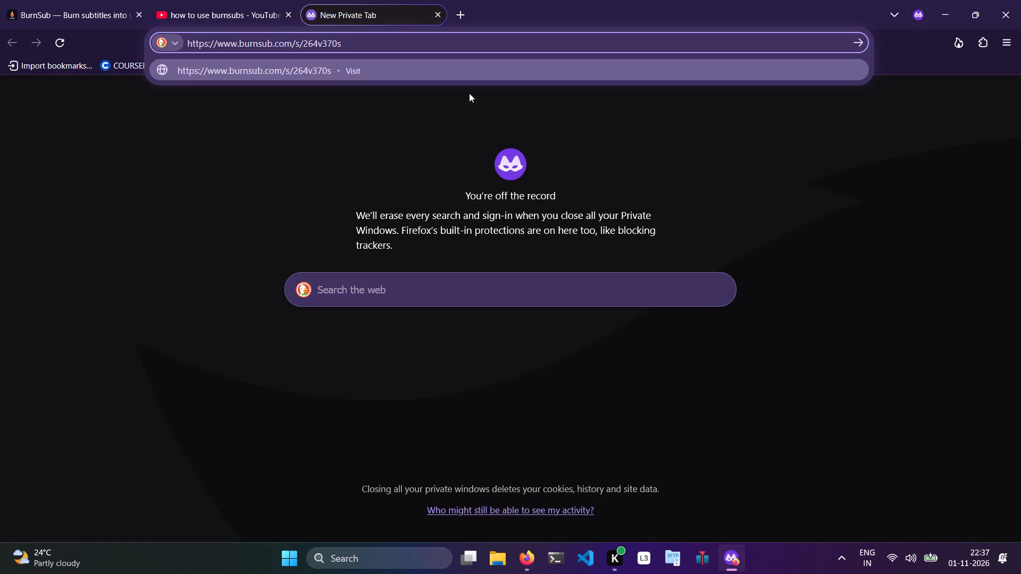
pyautogui.press('Return')
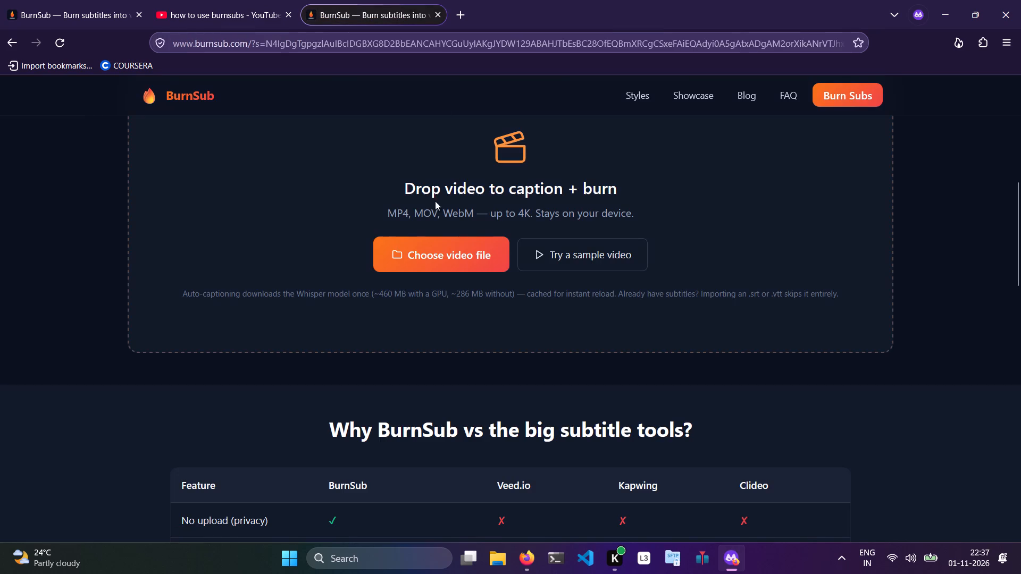
pyautogui.scroll(3, 155, 404)
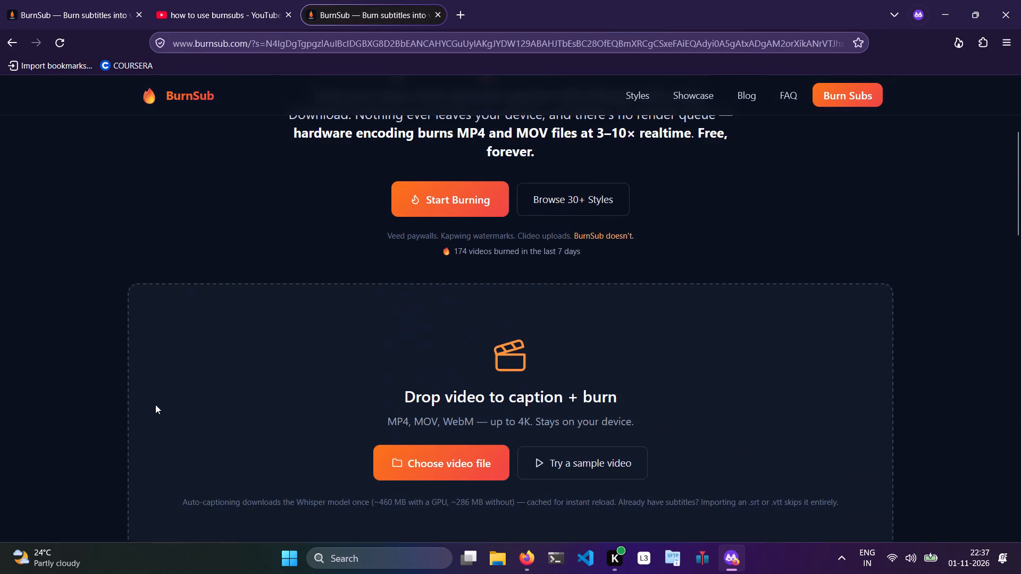
# Refine the YouTube search to "how to use burnsubs website" and look through the results for a tutorial.
pyautogui.click(246, 0)
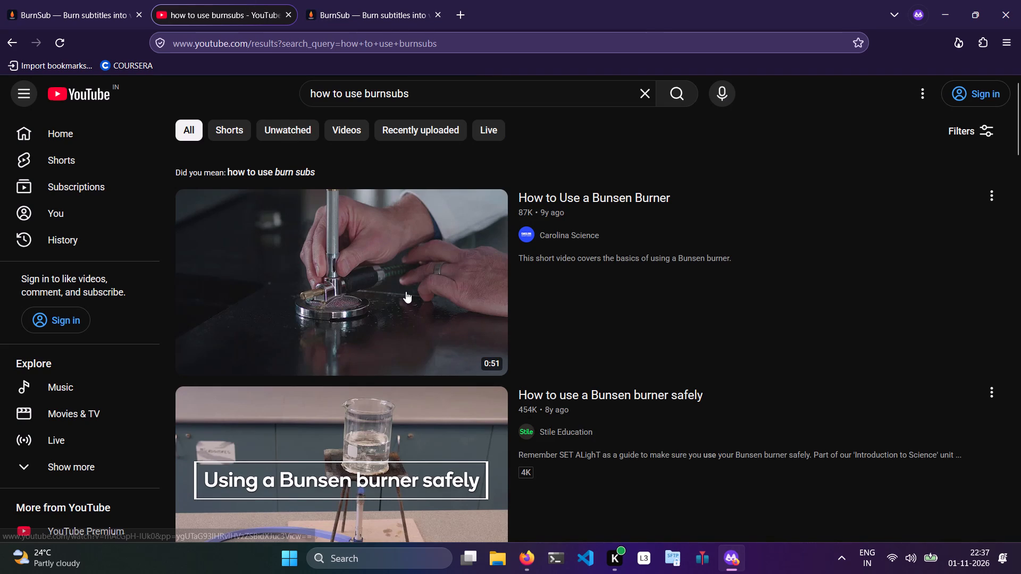
pyautogui.click(426, 89)
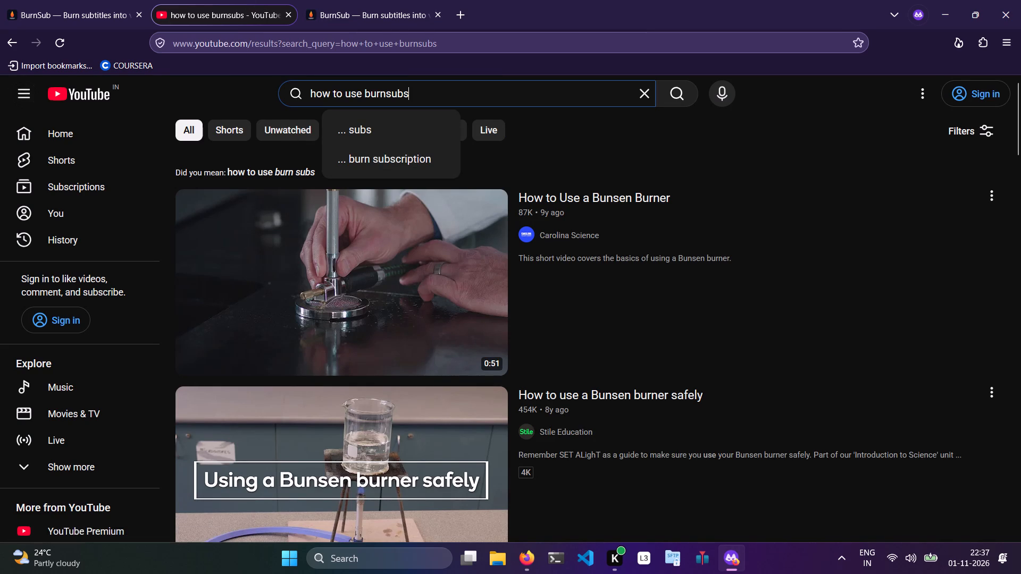
pyautogui.press('space')
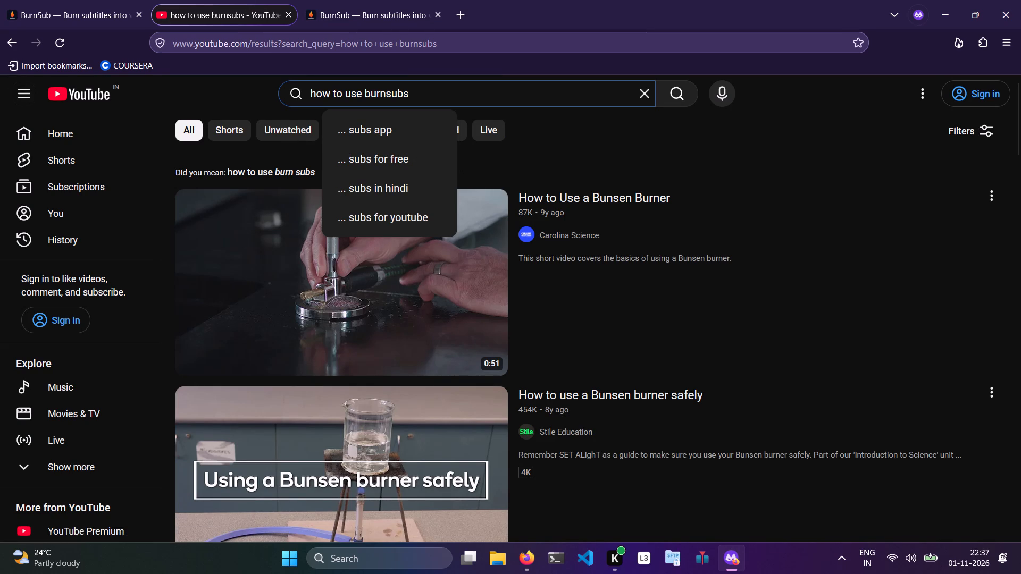
pyautogui.write('website')
pyautogui.press('Return')
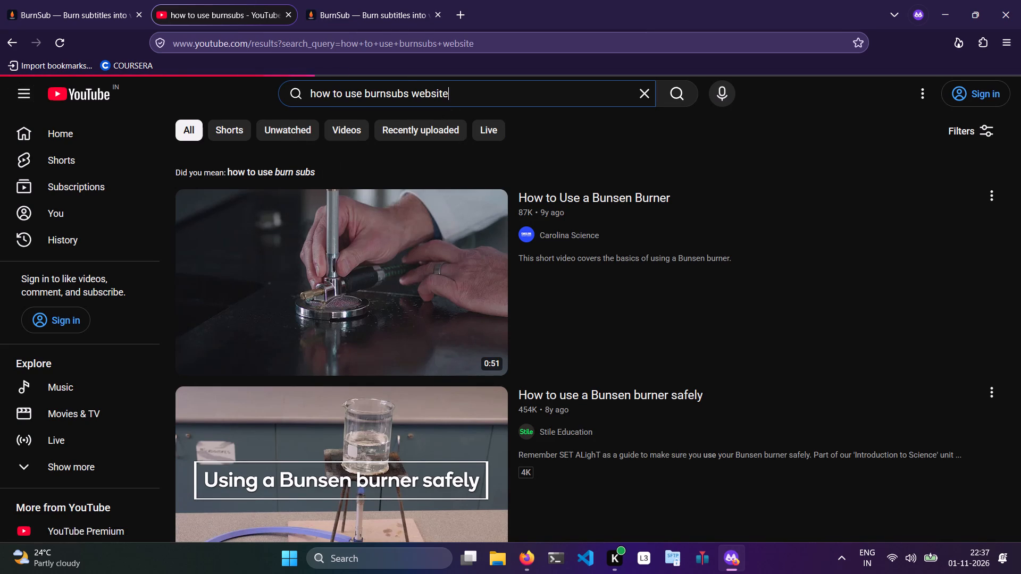
pyautogui.scroll(-2, 513, 281)
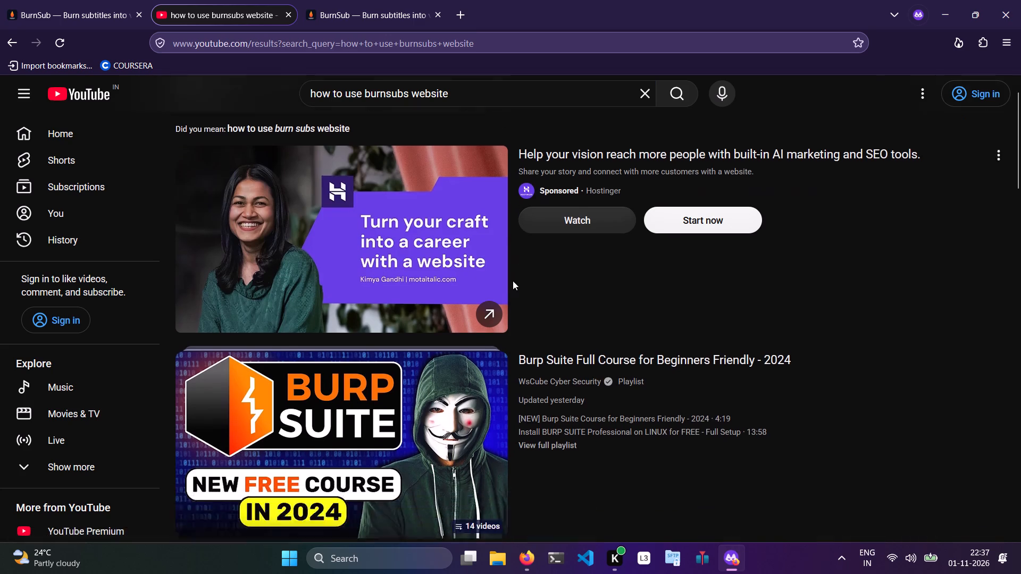
pyautogui.scroll(-4, 513, 281)
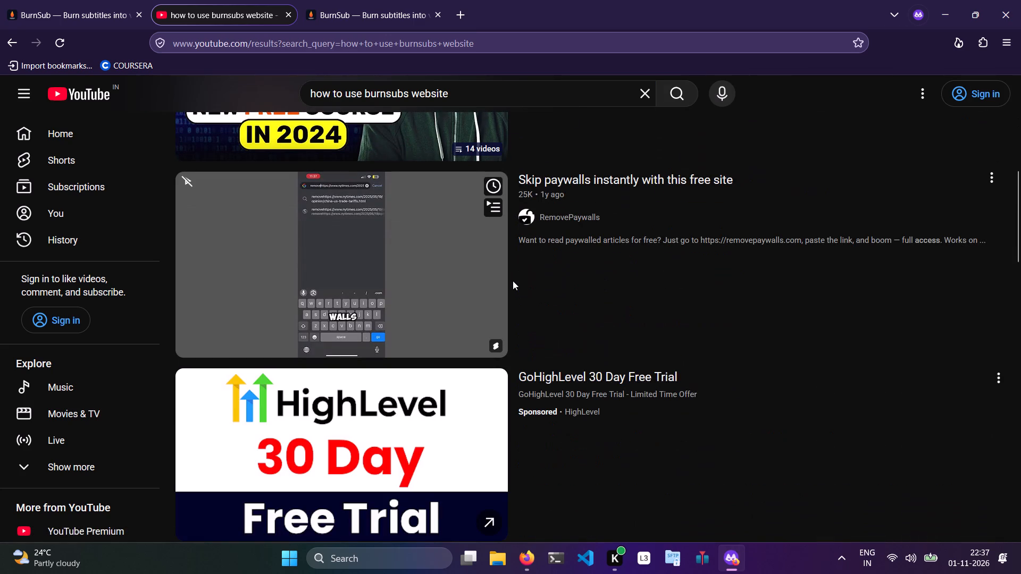
# Return to the BurnSub editor with 637.mp4 and try the WEBM output label beside the file details.
pyautogui.click(121, 0)
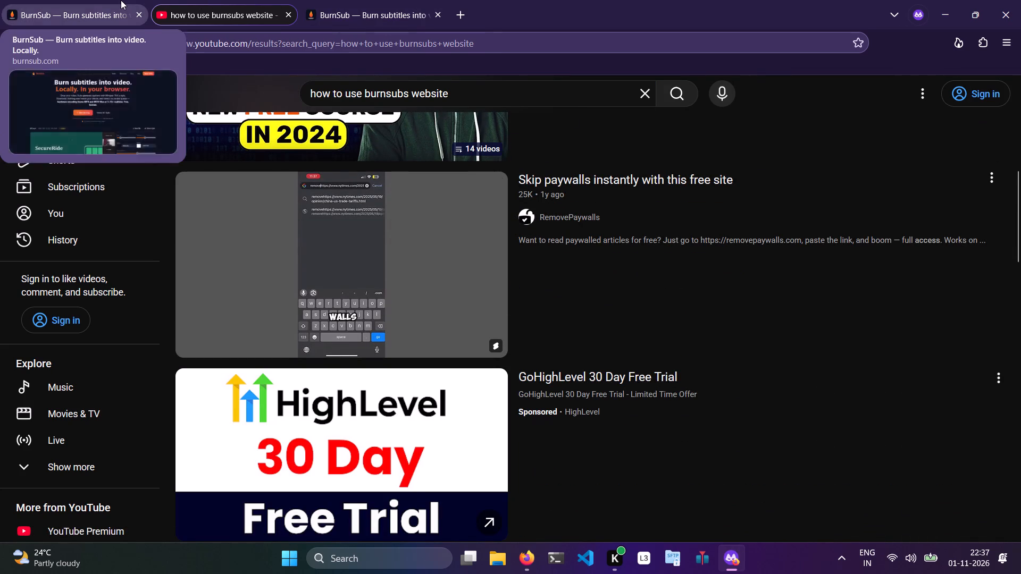
pyautogui.scroll(-3, 293, 309)
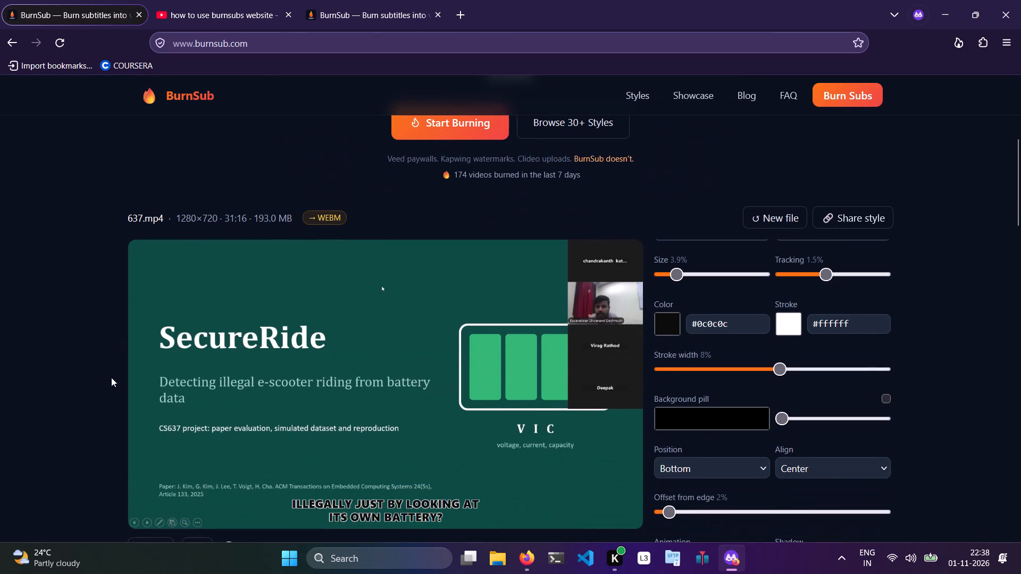
pyautogui.click(322, 221)
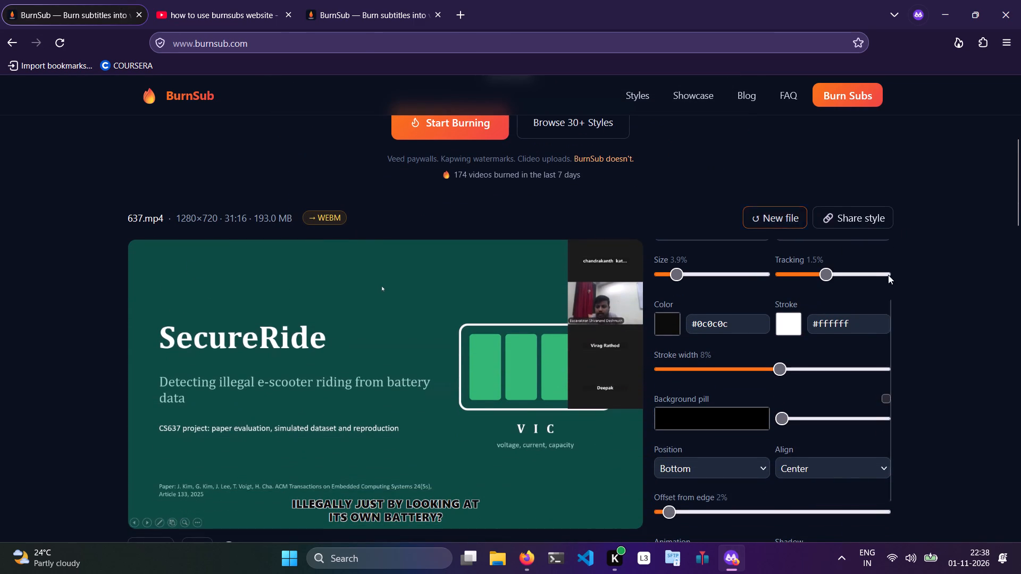
# Start burning the styled captions into 637.mp4 with Burn + Download, keeping the language on English.
pyautogui.scroll(-2, 925, 319)
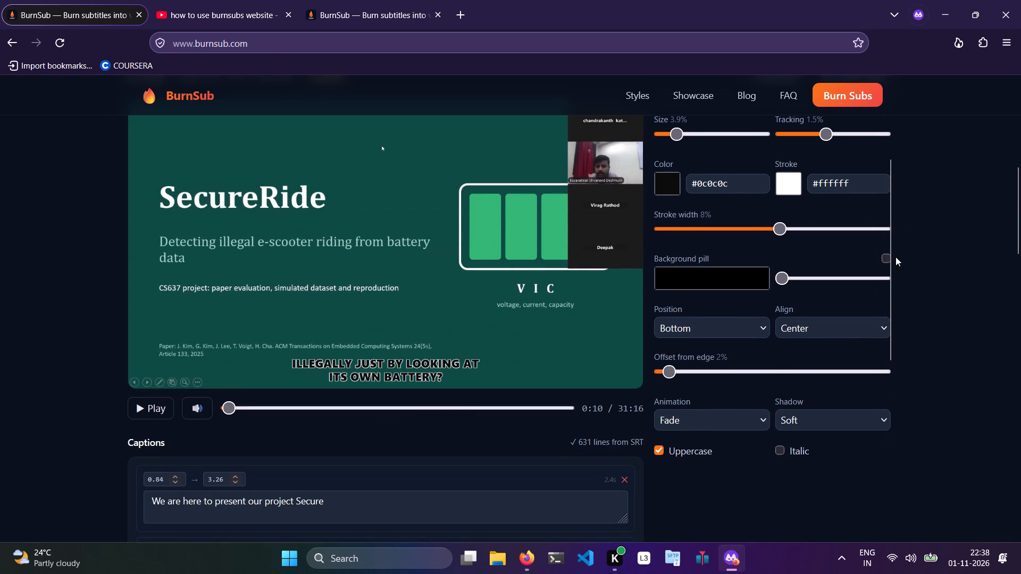
pyautogui.moveTo(889, 261); pyautogui.dragTo(893, 413)
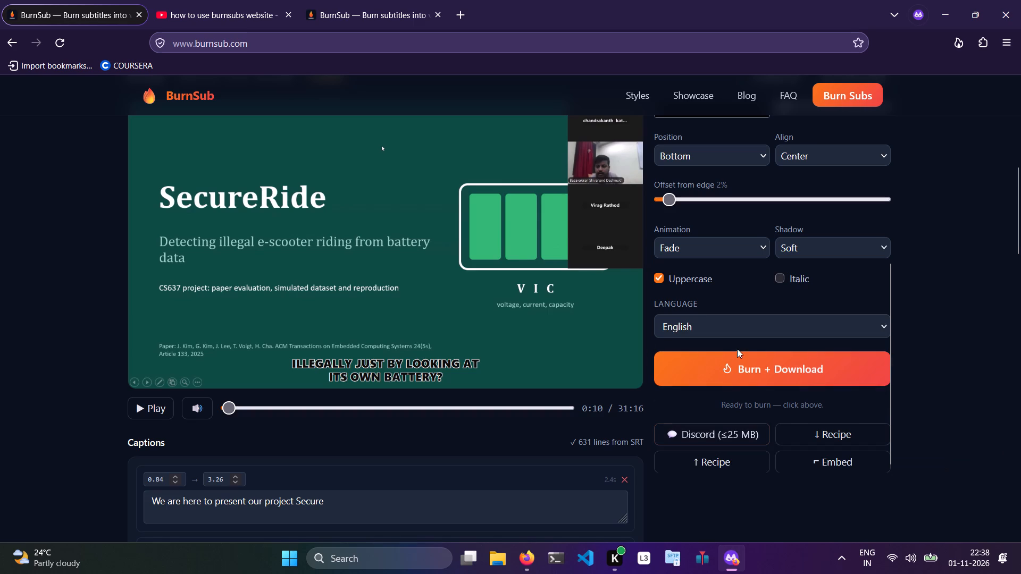
pyautogui.click(745, 365)
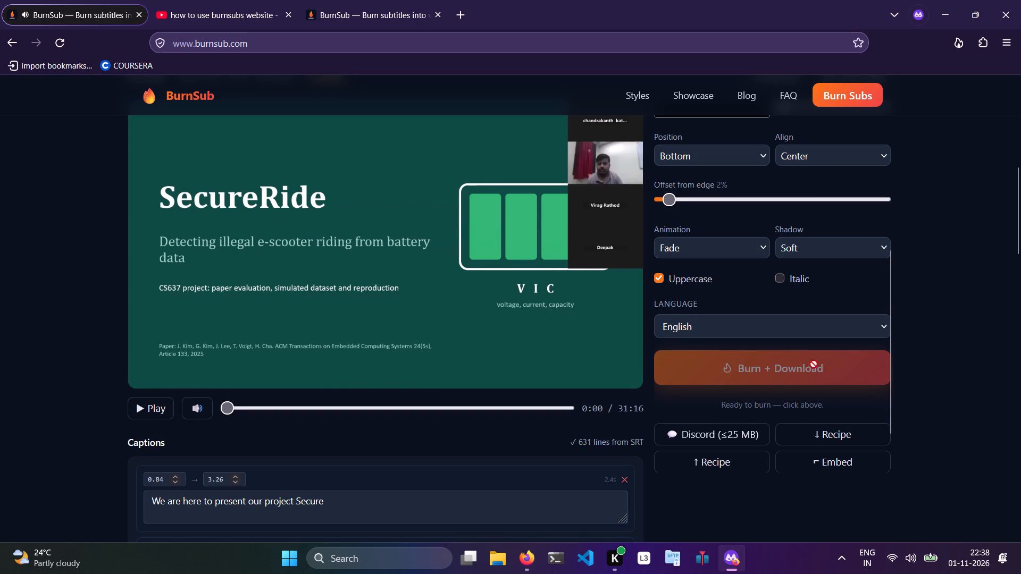
# Look through the editor page for the burn's encoding progress and remaining time.
pyautogui.scroll(4, 968, 370)
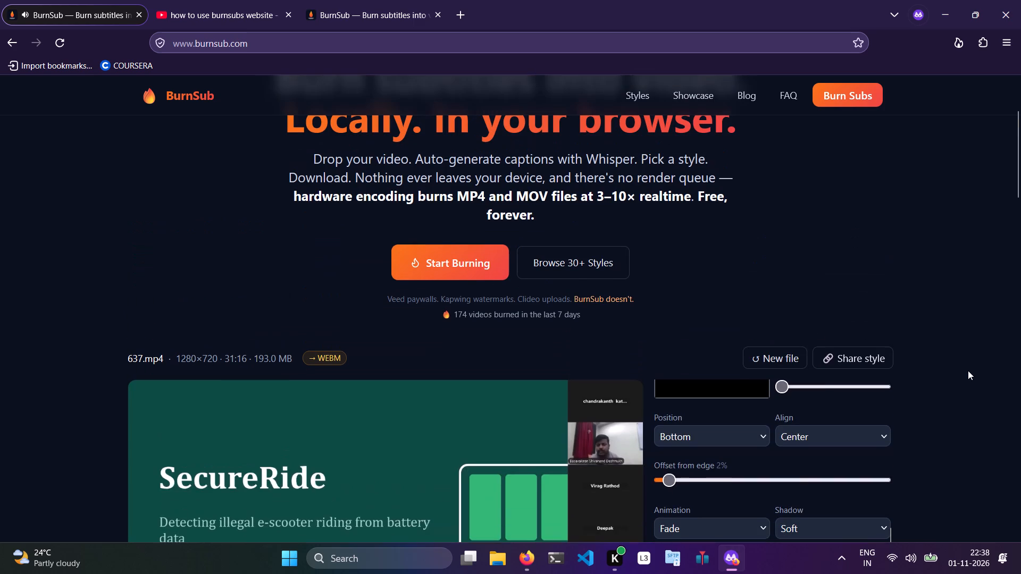
pyautogui.moveTo(890, 483); pyautogui.dragTo(890, 471)
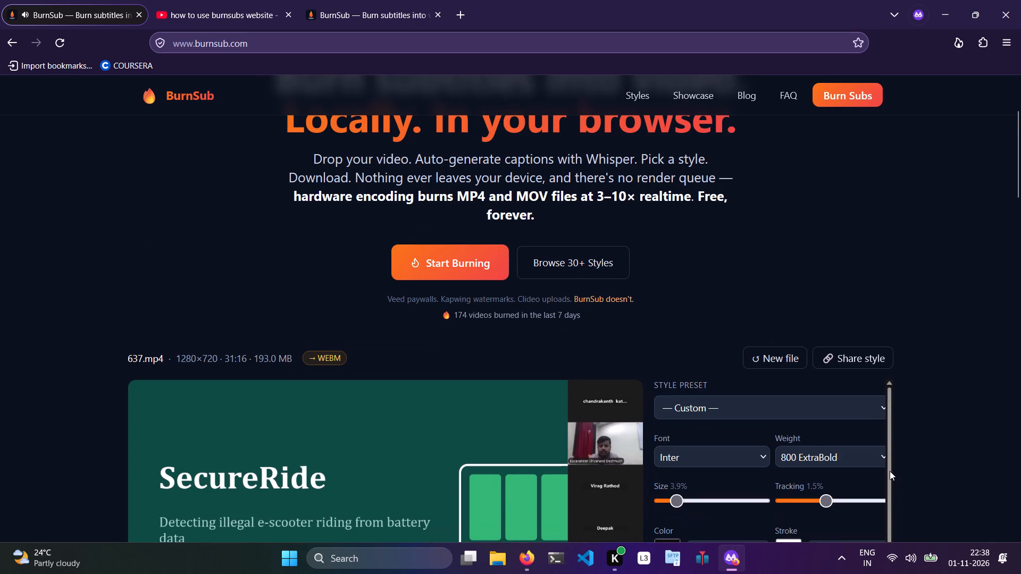
pyautogui.moveTo(890, 471); pyautogui.dragTo(886, 510)
pyautogui.scroll(-6, 937, 471)
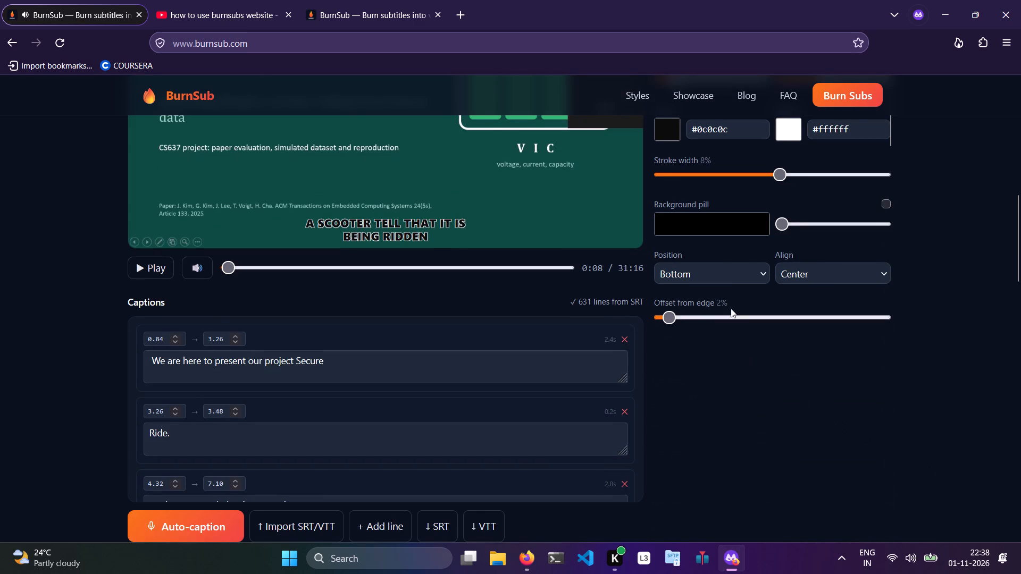
pyautogui.scroll(-6, 730, 302)
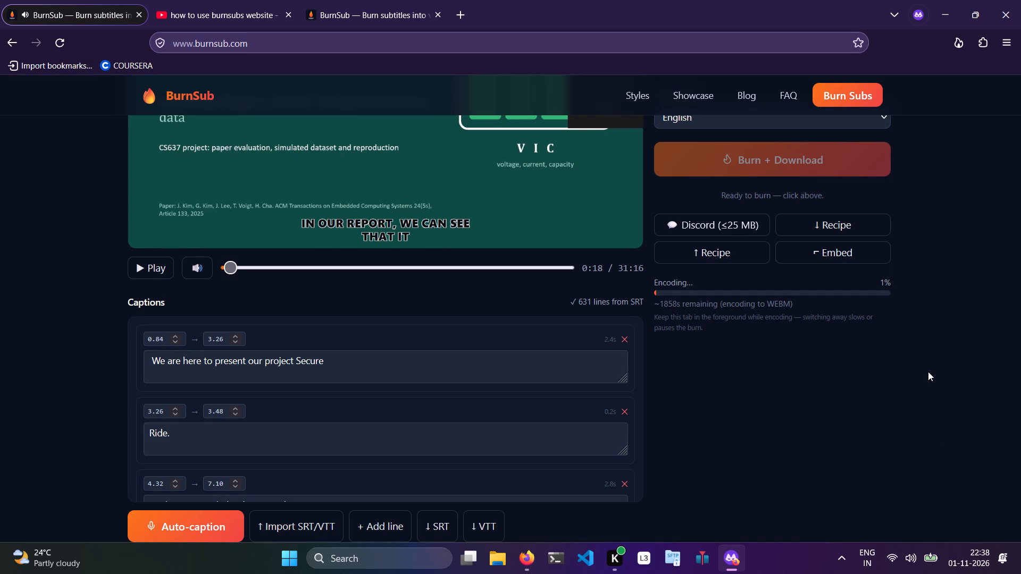
pyautogui.scroll(1, 932, 329)
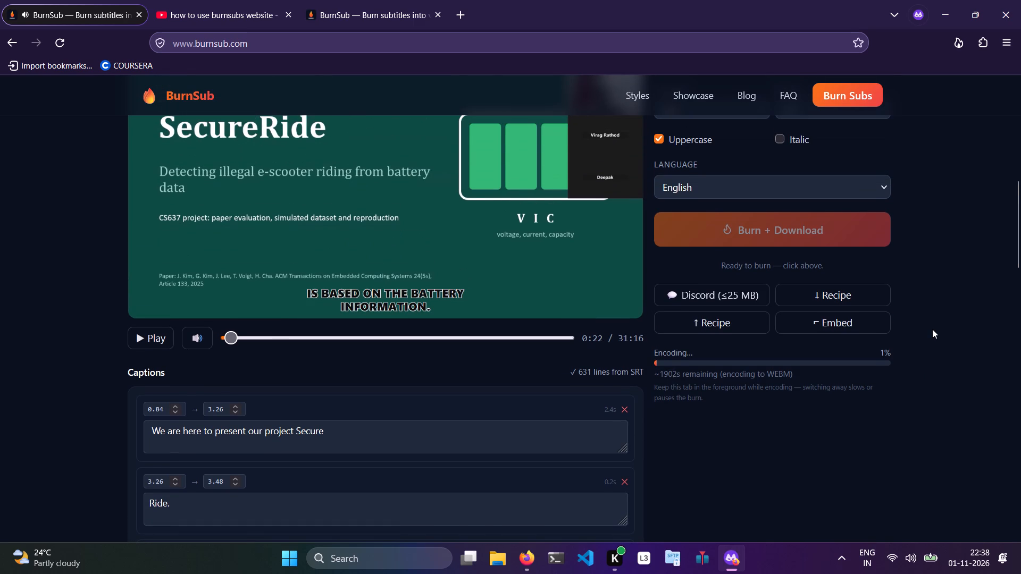
# Skip the video's playback position ahead to about 7:24 while it is encoding.
pyautogui.click(247, 334)
pyautogui.click(307, 343)
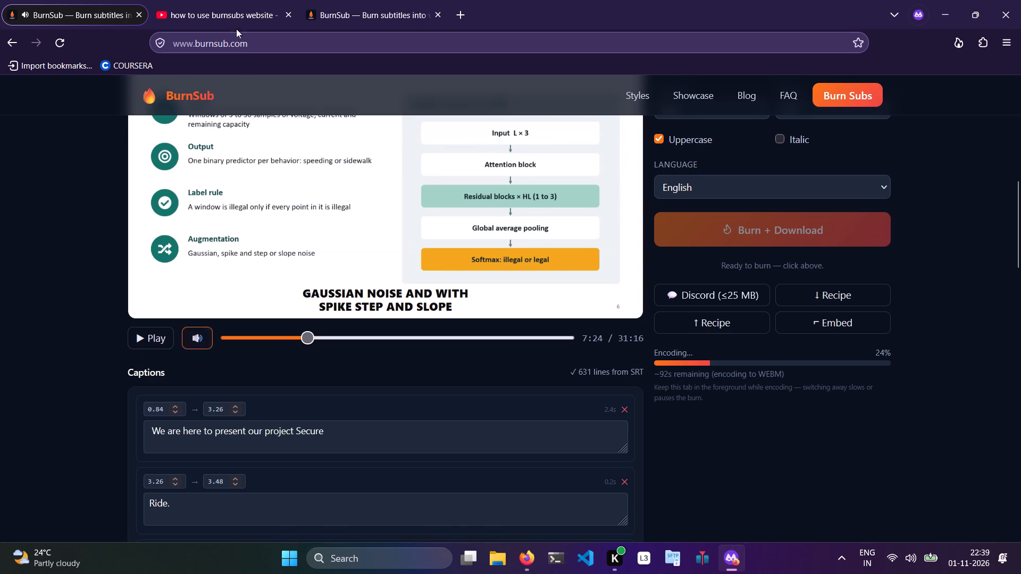
# Close the YouTube search results and the shared-style BurnSub page, leaving only the encoding tab.
pyautogui.click(235, 6)
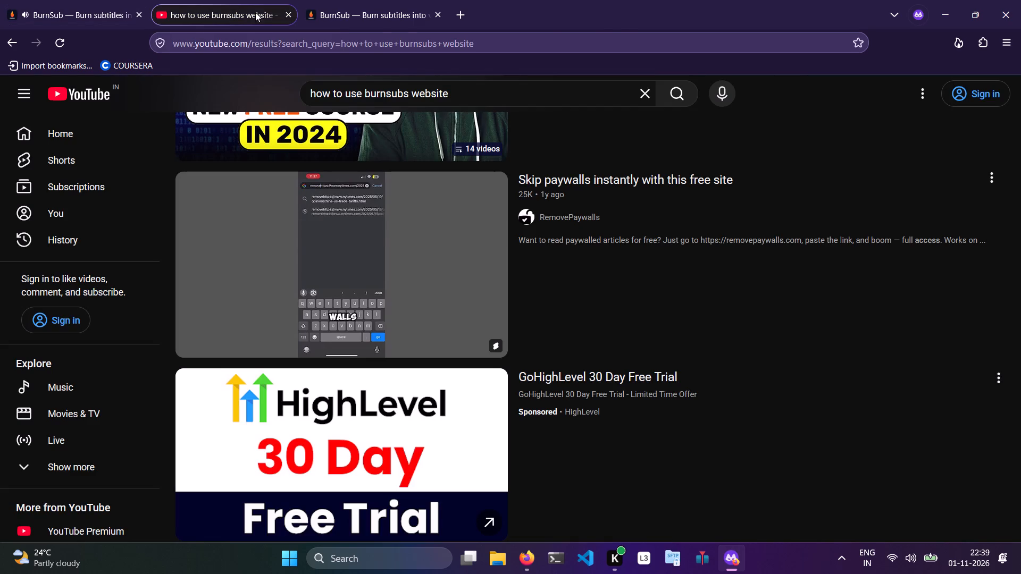
pyautogui.click(283, 14)
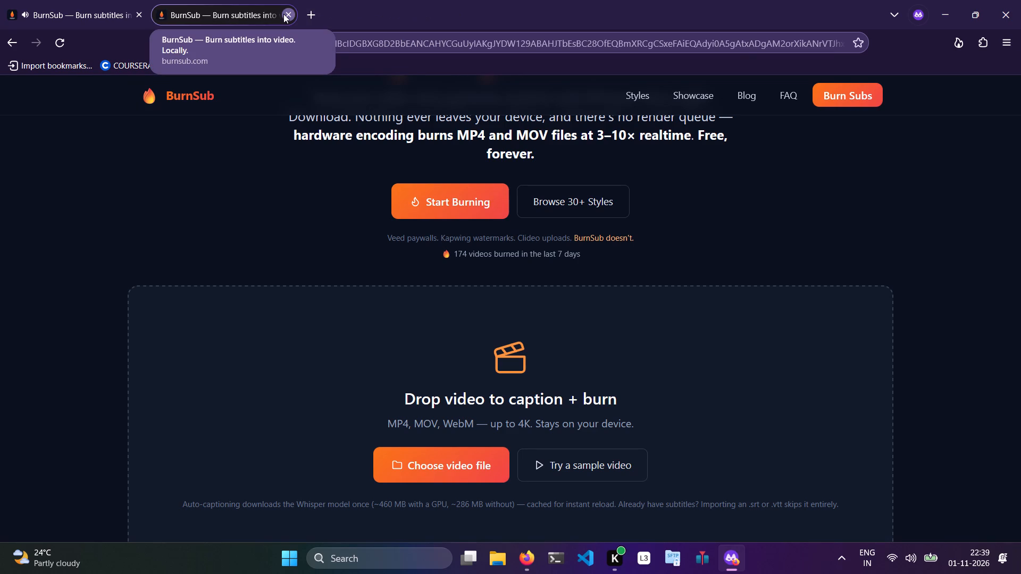
pyautogui.click(283, 14)
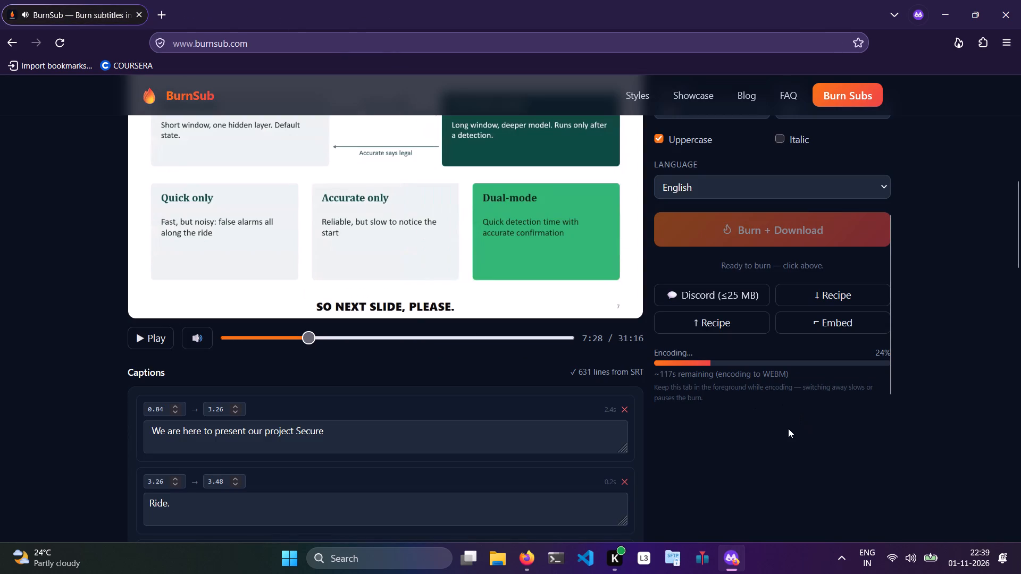
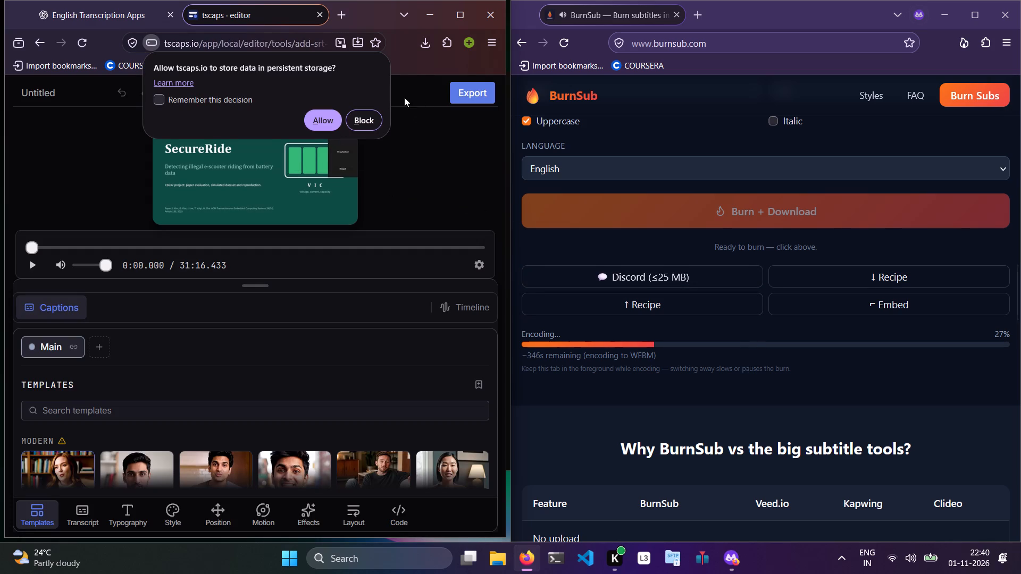
# Play the captioned video preview and enlarge the tscaps window to fill the screen.
pyautogui.click(33, 267)
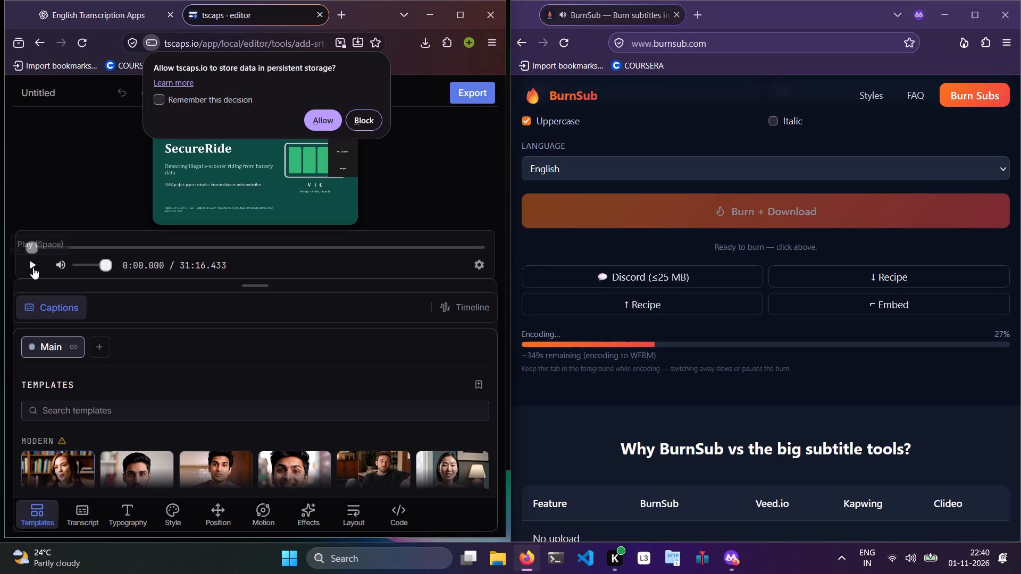
pyautogui.scroll(2, 189, 308)
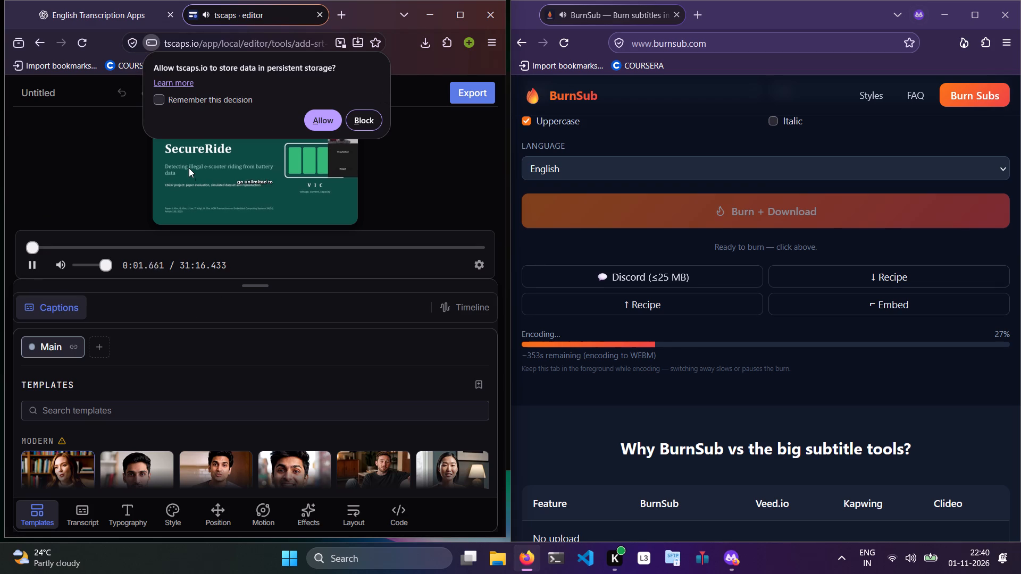
pyautogui.scroll(2, 189, 168)
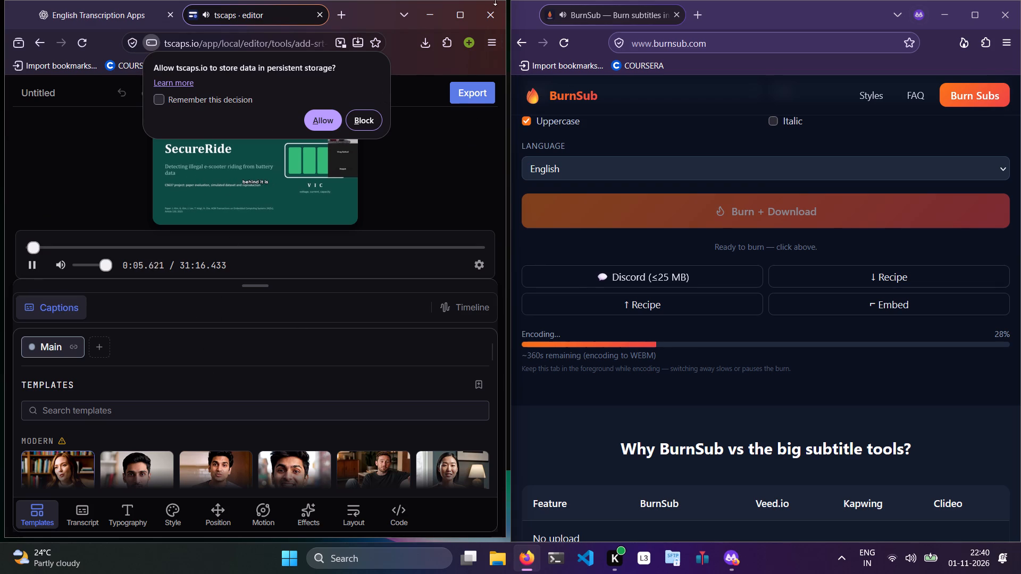
pyautogui.click(465, 13)
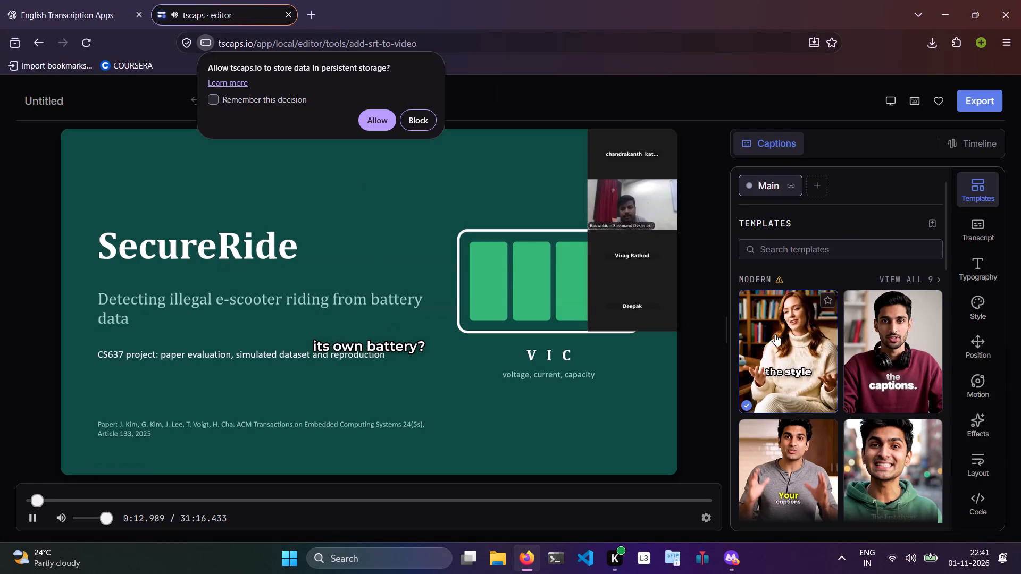
# Apply the Modern caption template that shows the woman in the tan cardigan beside a lamp.
pyautogui.scroll(-3, 775, 335)
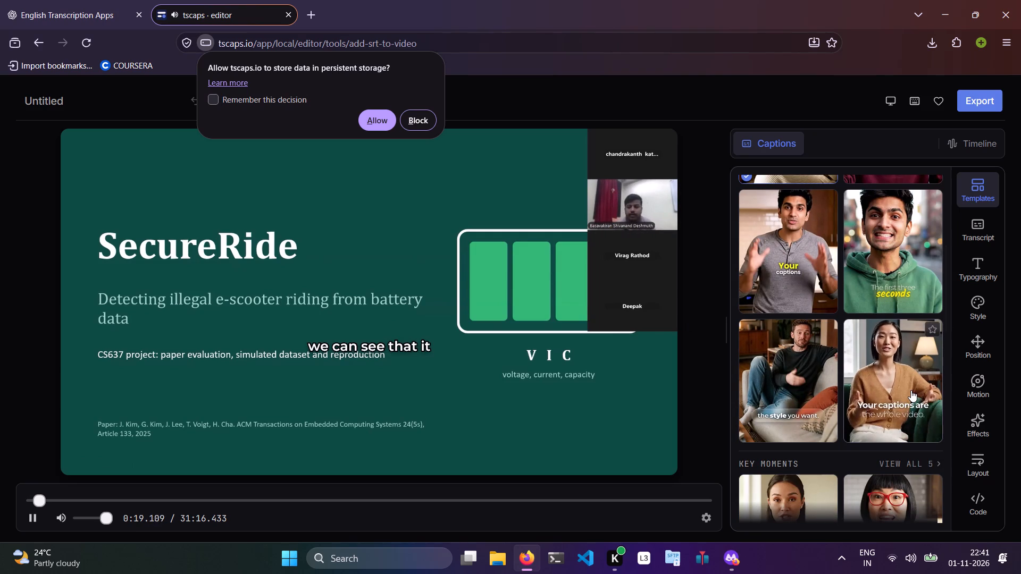
pyautogui.scroll(4, 911, 390)
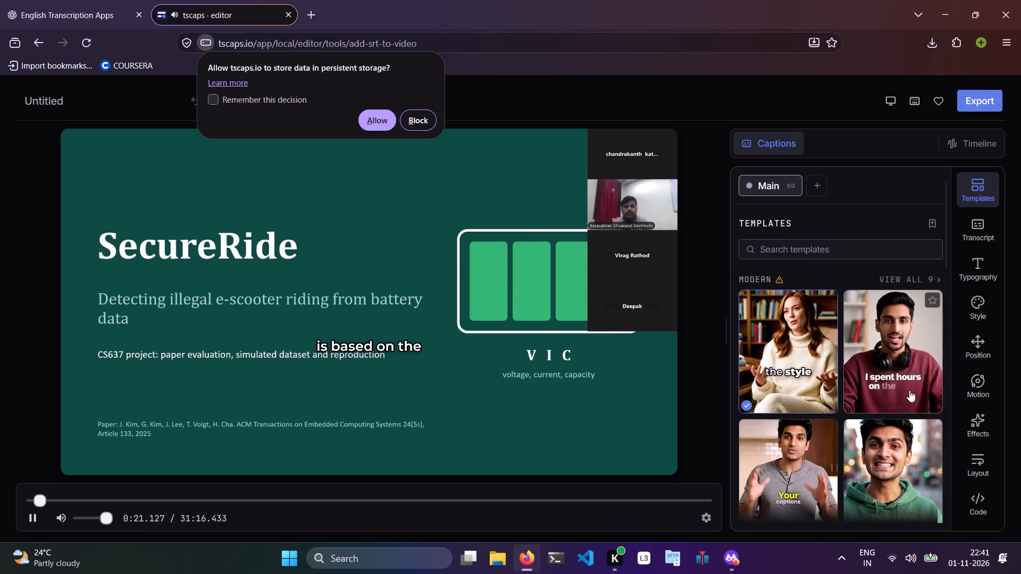
pyautogui.scroll(-2, 907, 391)
pyautogui.click(884, 458)
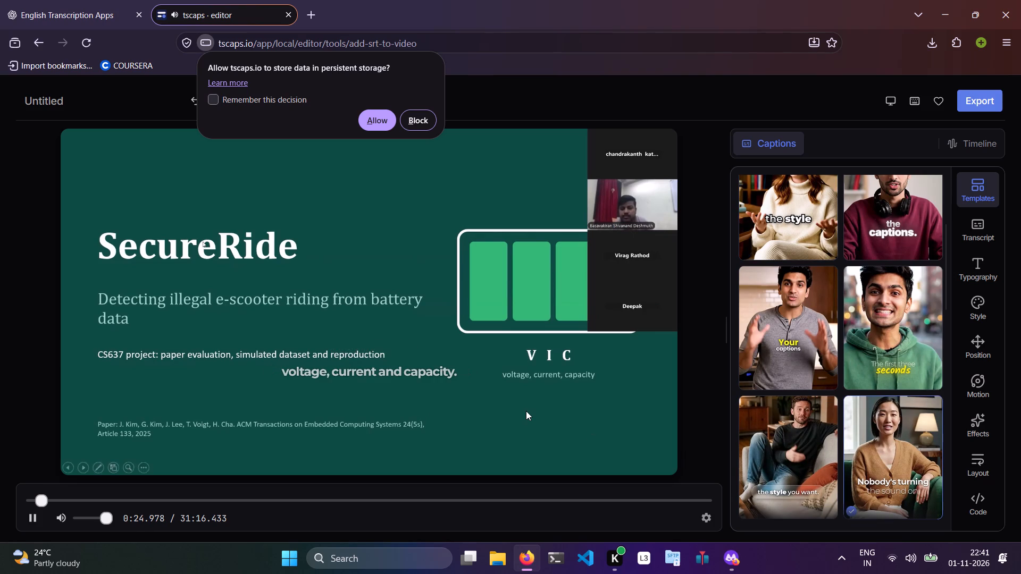
# Examine the remaining caption template categories, the transcript segments and the typography settings.
pyautogui.scroll(-2, 347, 462)
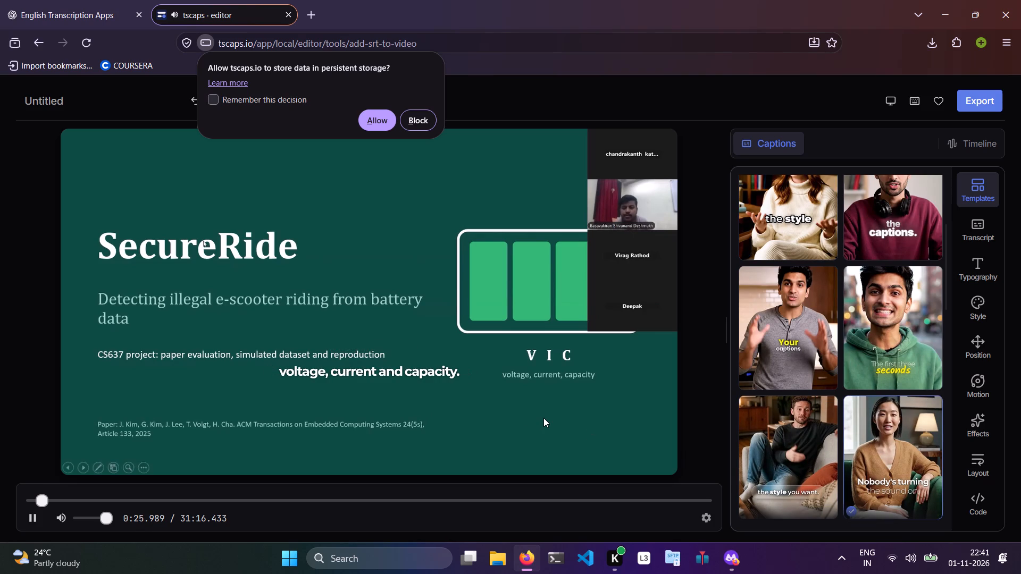
pyautogui.scroll(-2, 332, 472)
pyautogui.scroll(-5, 672, 298)
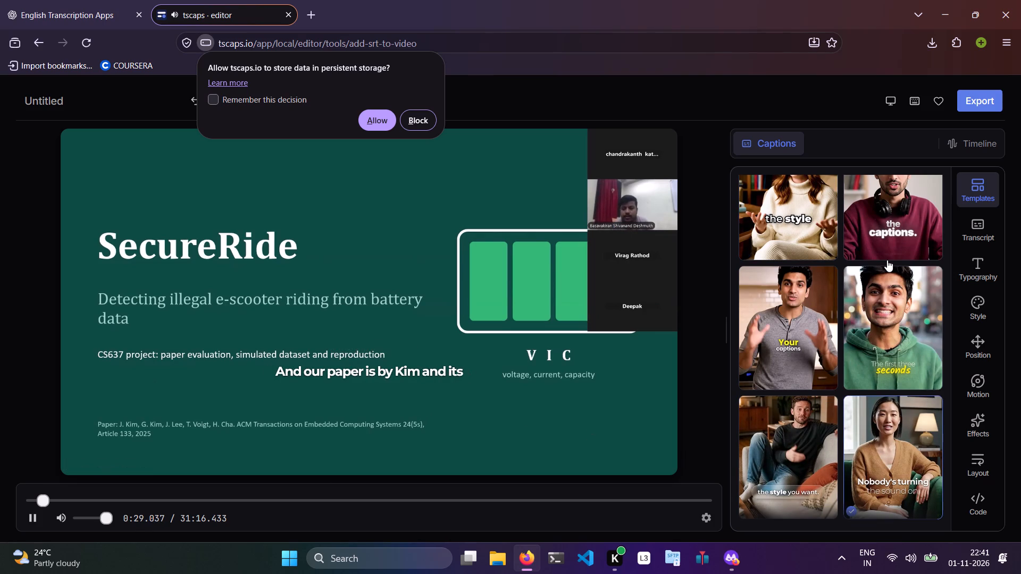
pyautogui.scroll(-4, 893, 237)
pyautogui.scroll(-9, 861, 306)
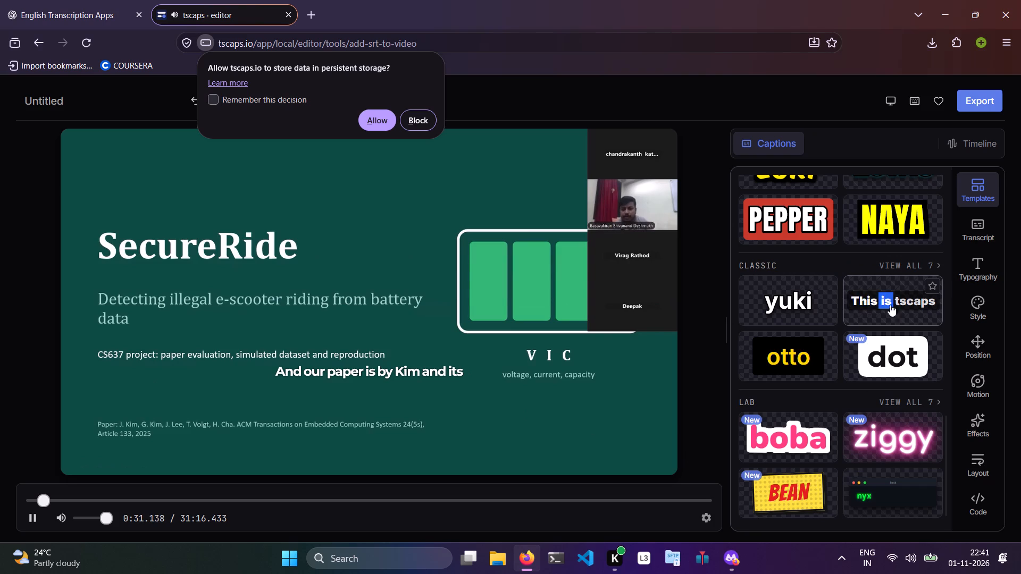
pyautogui.click(976, 234)
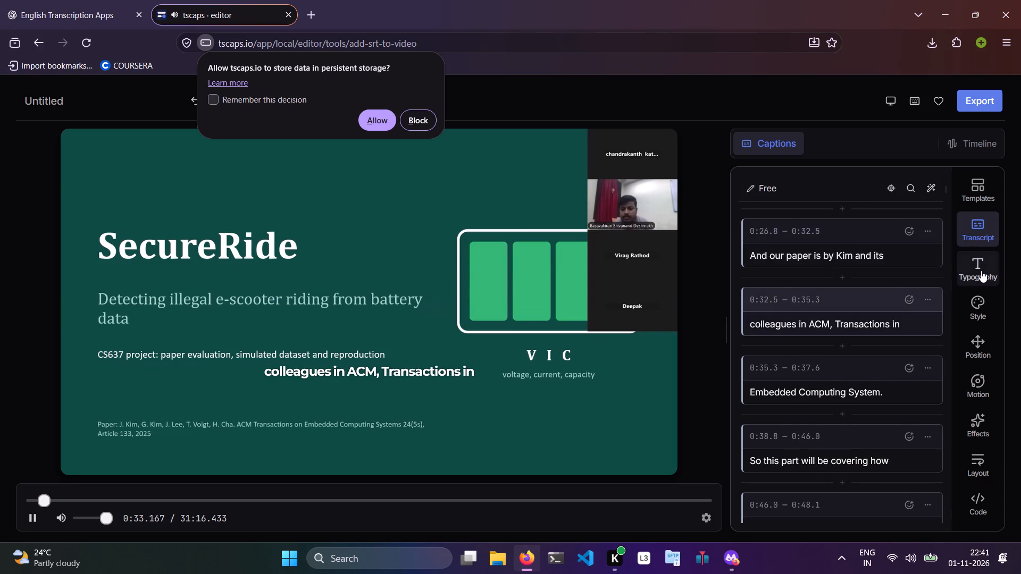
pyautogui.click(981, 271)
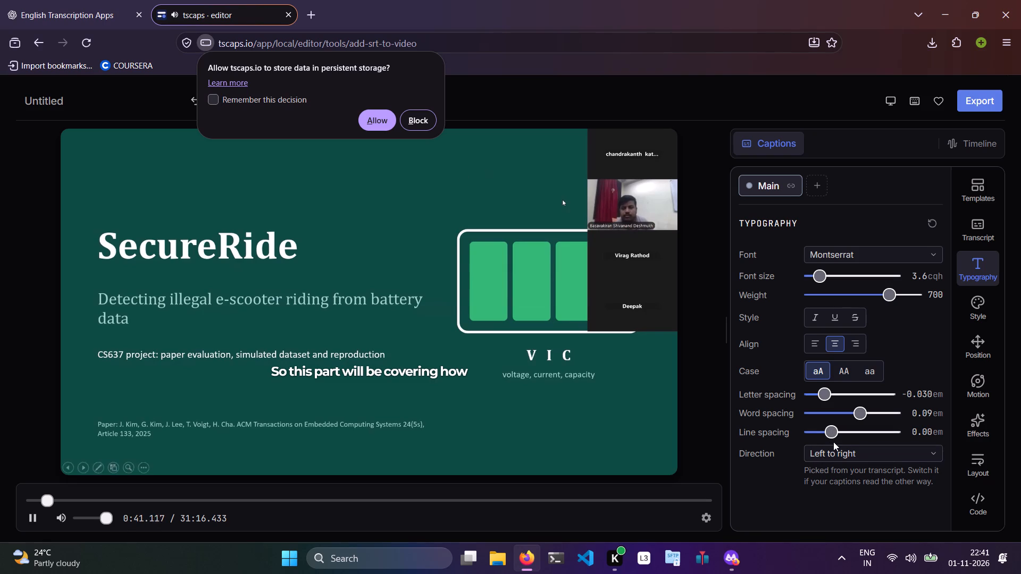
pyautogui.scroll(-2, 852, 463)
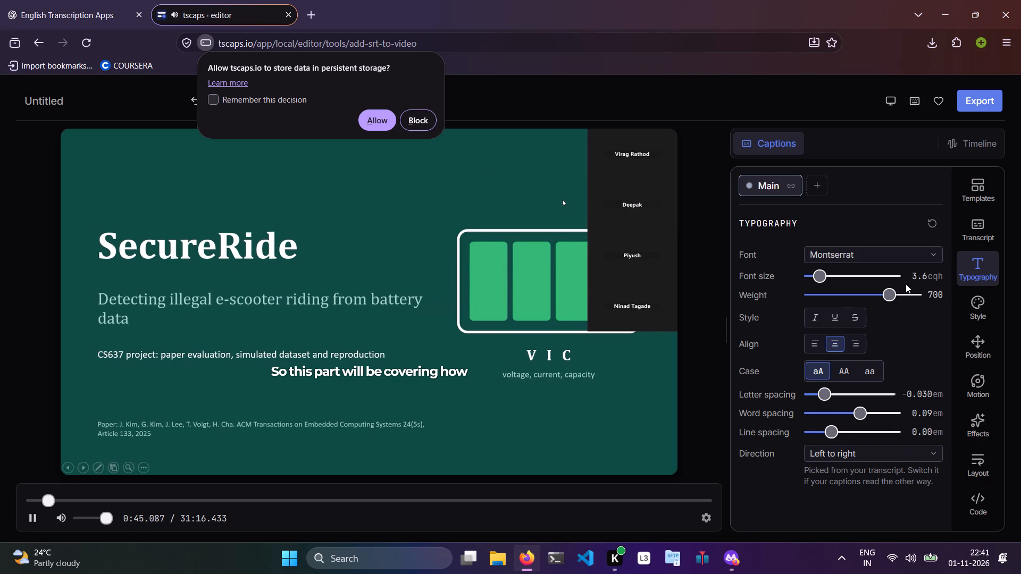
# Move the captions down near the video's bottom edge by setting their vertical position to 0.95.
pyautogui.click(976, 358)
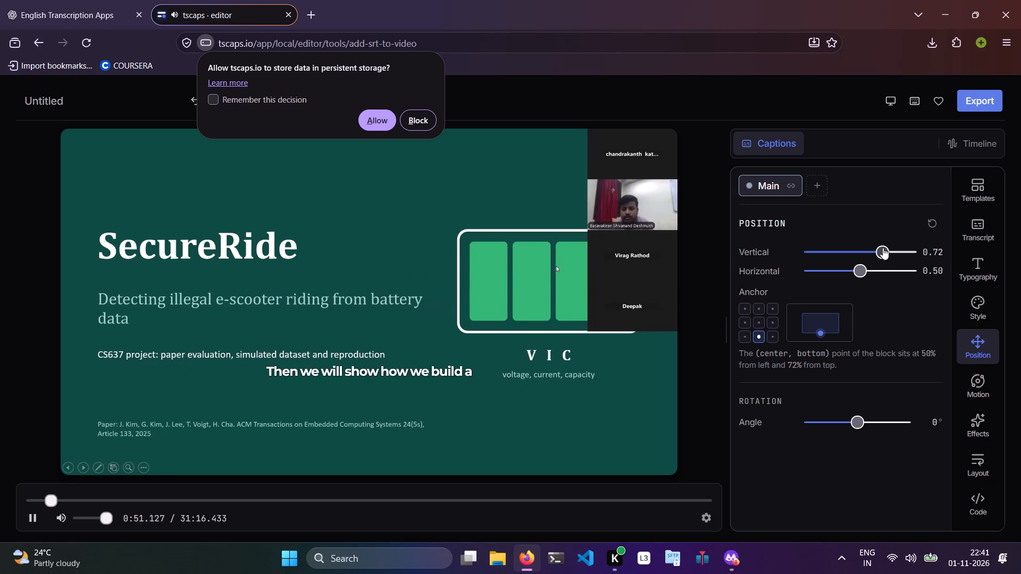
pyautogui.moveTo(883, 248); pyautogui.dragTo(912, 248)
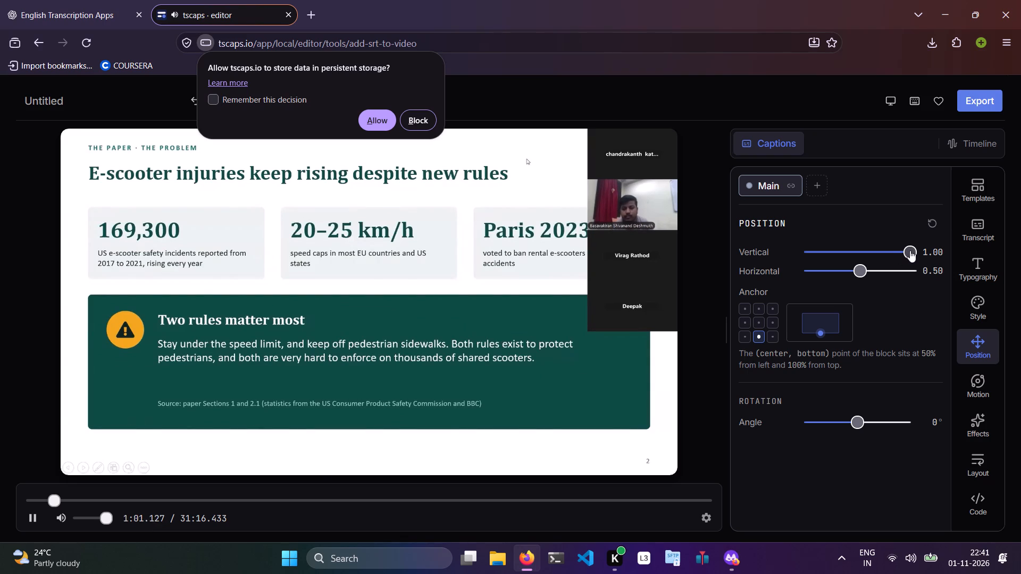
pyautogui.click(907, 251)
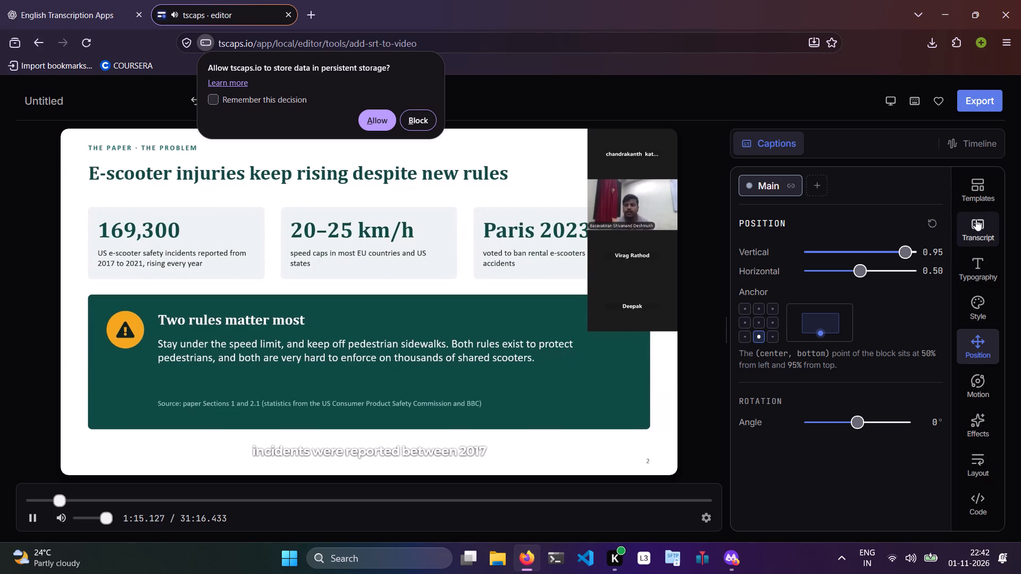
# Set the caption text colour to black and the caption shadow colour to white (#ffffff).
pyautogui.click(978, 201)
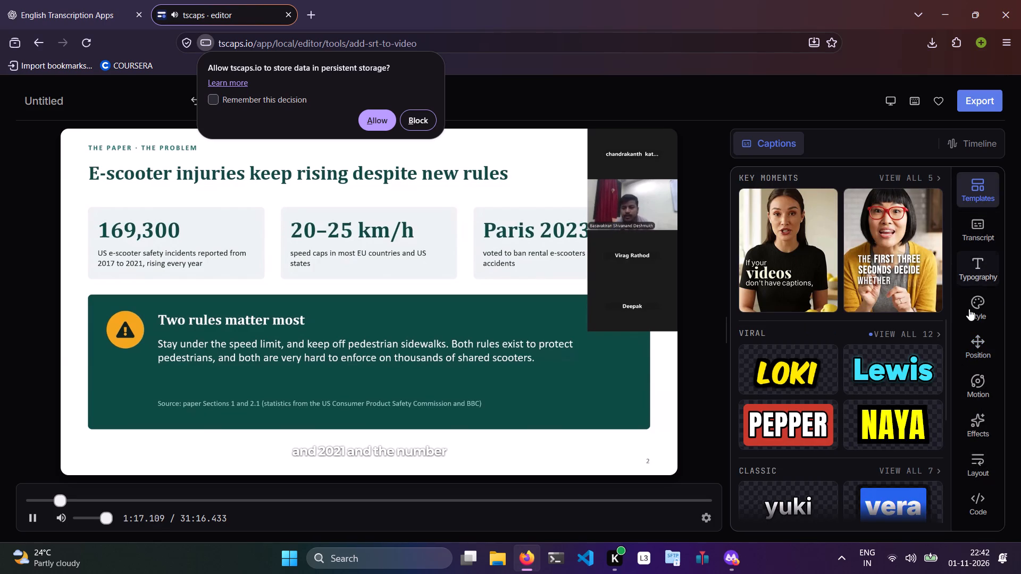
pyautogui.click(969, 314)
pyautogui.click(831, 272)
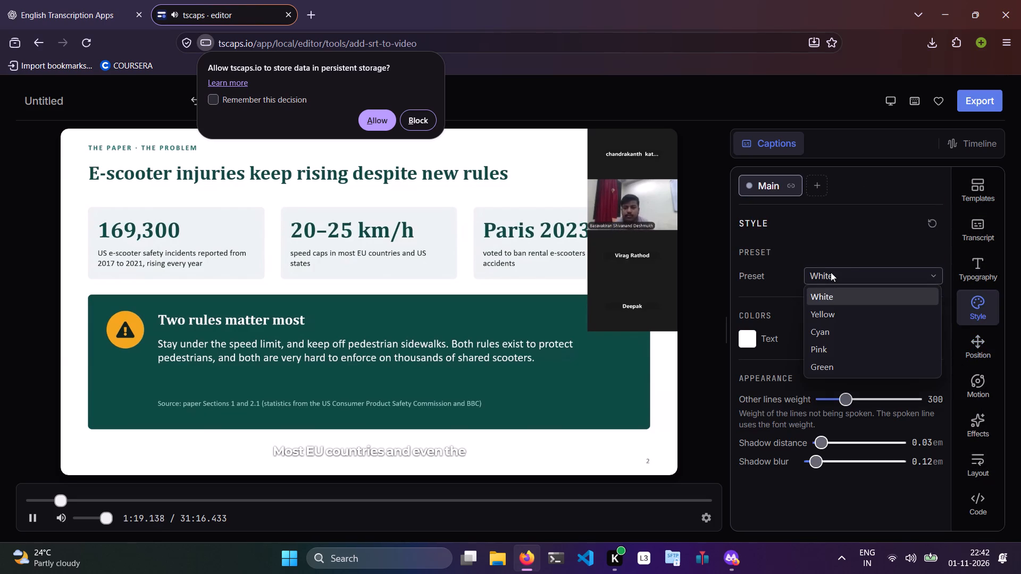
pyautogui.scroll(-1, 823, 315)
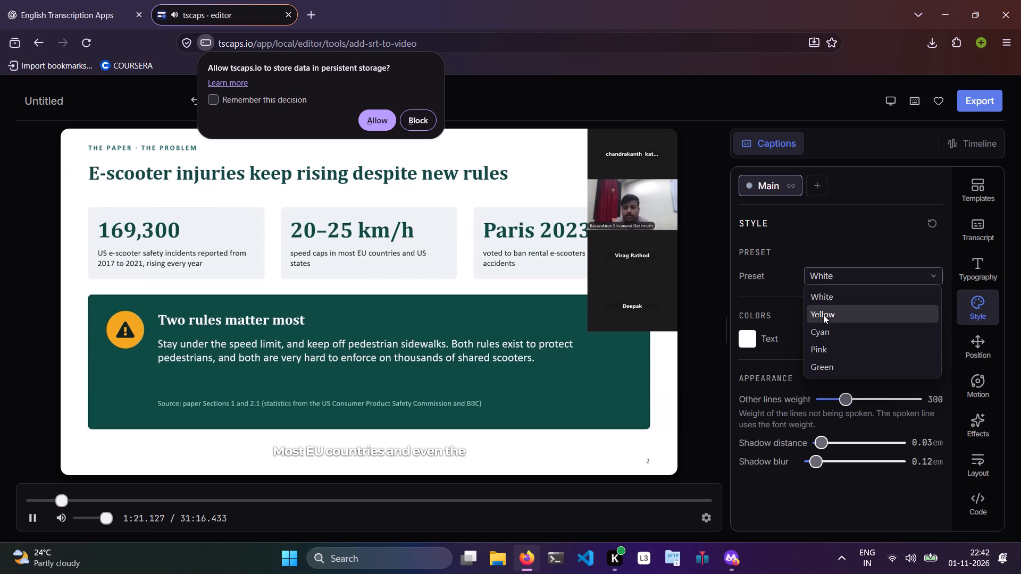
pyautogui.scroll(2, 823, 315)
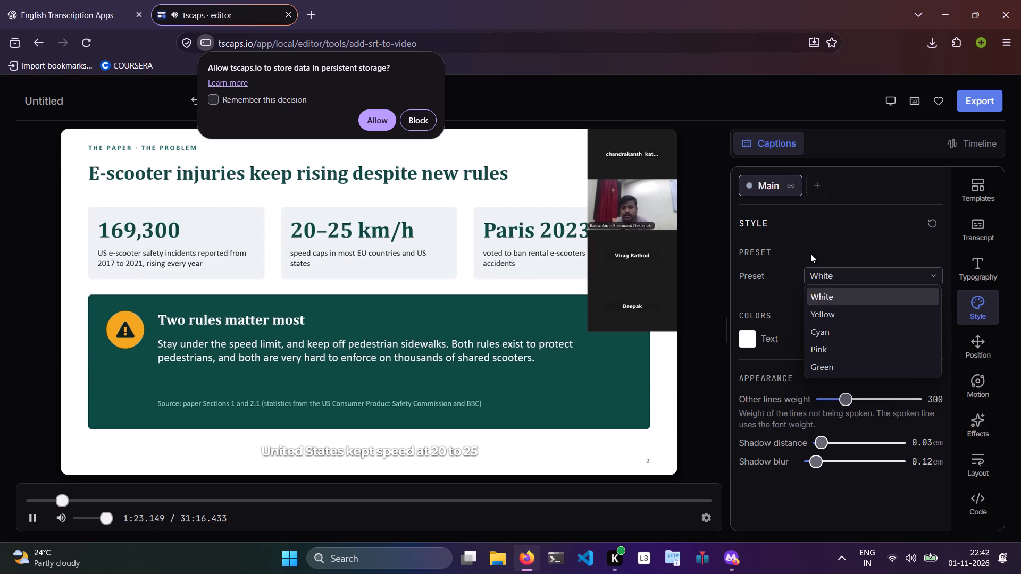
pyautogui.click(840, 232)
pyautogui.click(741, 343)
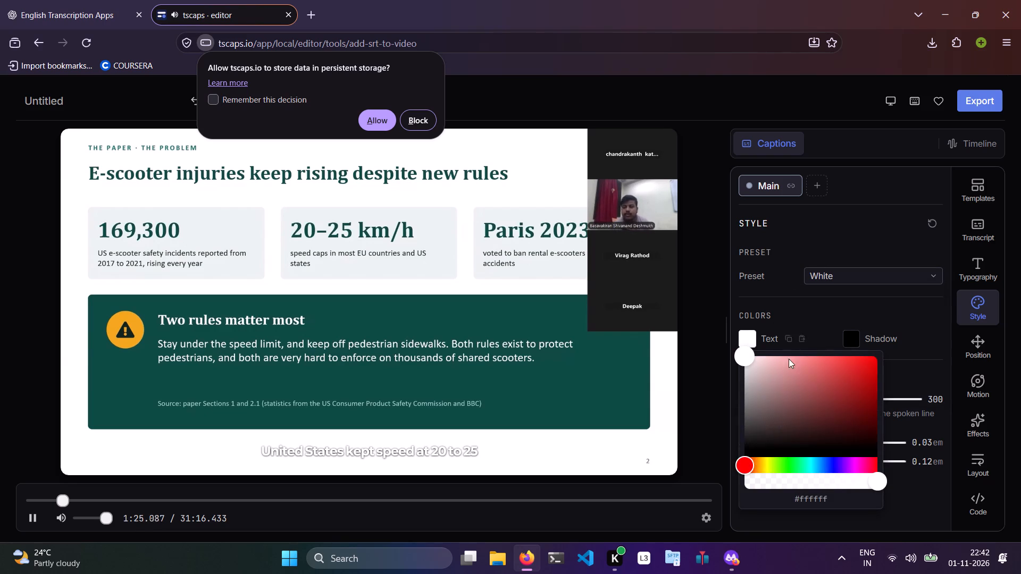
pyautogui.moveTo(787, 441); pyautogui.dragTo(875, 461)
pyautogui.click(846, 341)
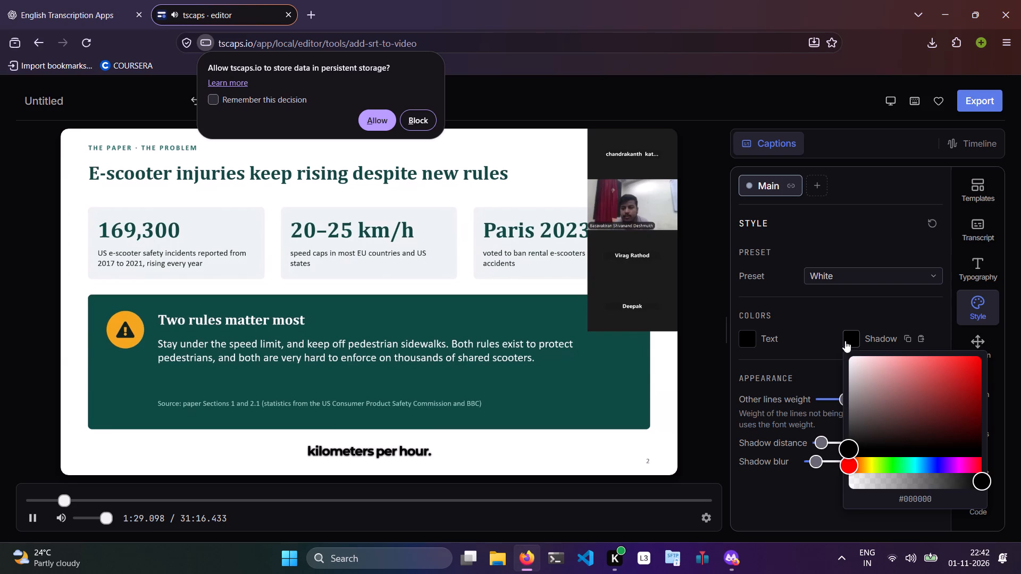
pyautogui.moveTo(875, 369); pyautogui.dragTo(817, 356)
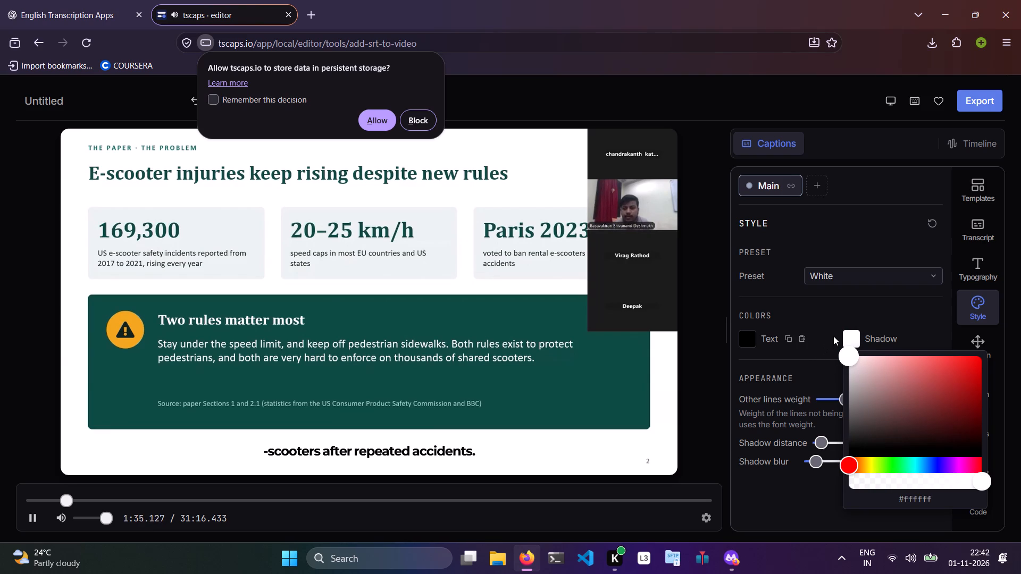
pyautogui.click(855, 307)
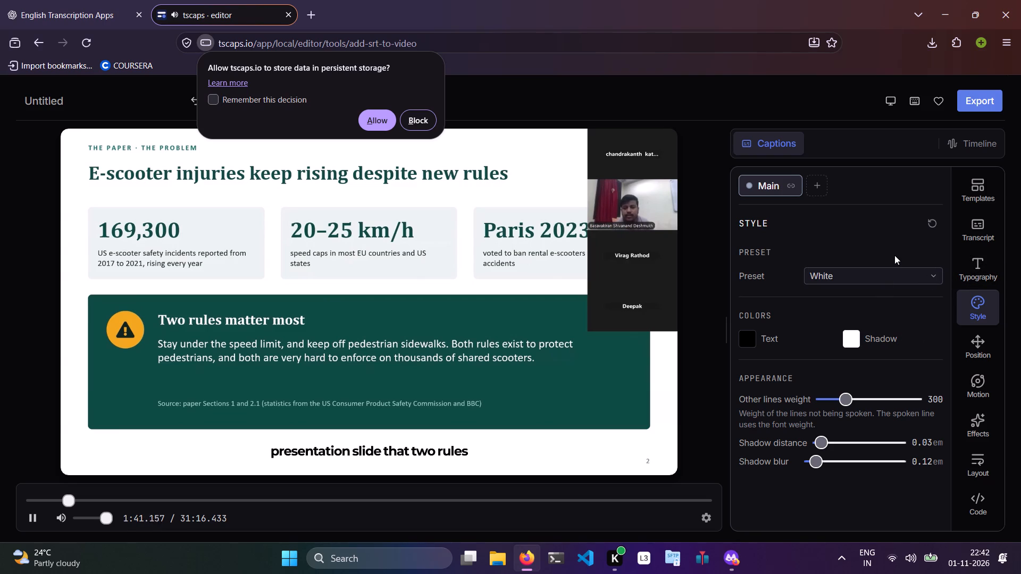
# Export the captioned video from tscaps, keeping the original HD 1280 × 720 resolution.
pyautogui.click(995, 98)
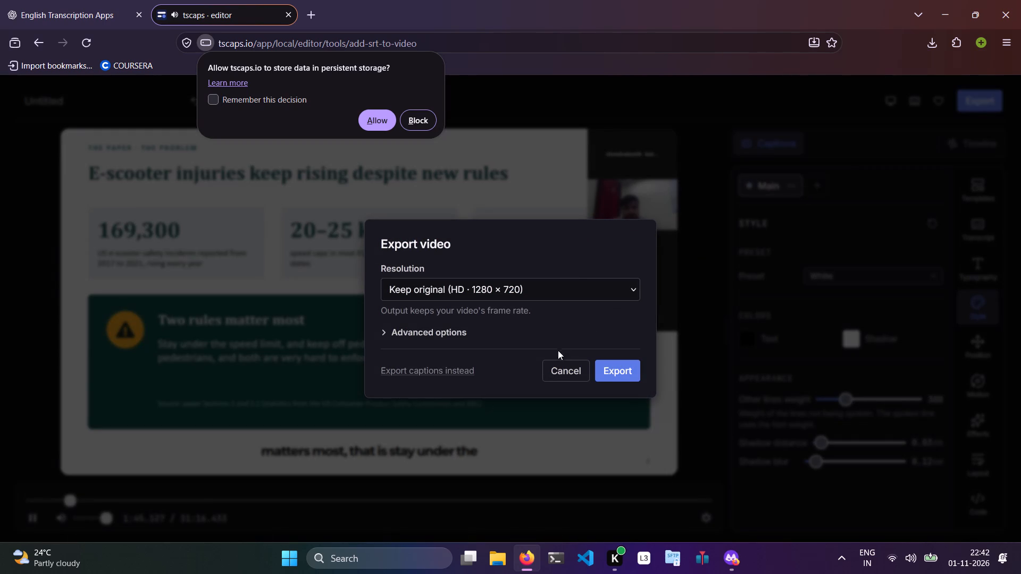
pyautogui.click(618, 372)
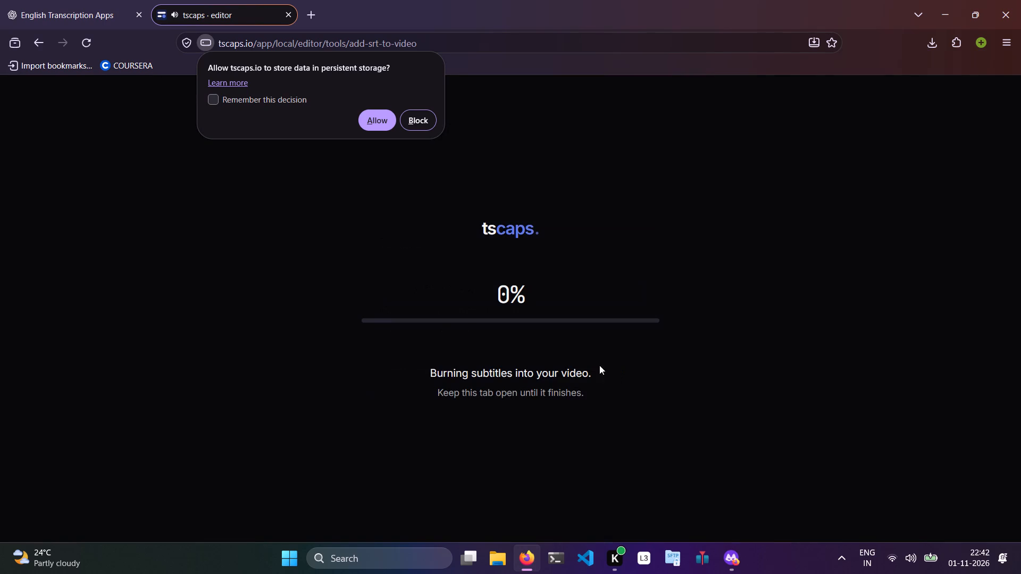
# Place the exporting tscaps window on the left half of the screen beside BurnSub, with BurnSub's encoding progress in view.
pyautogui.hotkey('alt', 'Tab')
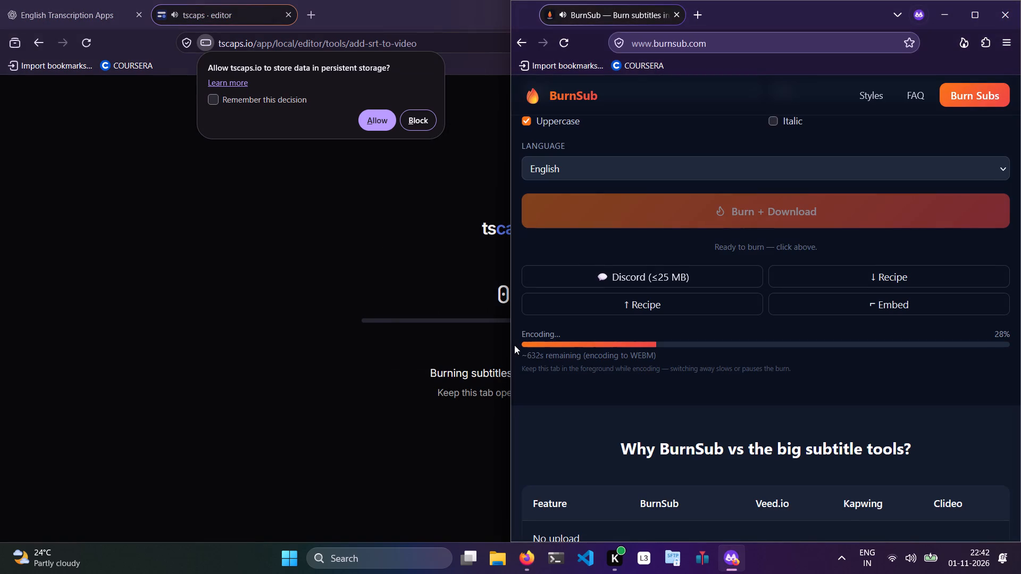
pyautogui.scroll(-1, 690, 377)
pyautogui.scroll(4, 690, 377)
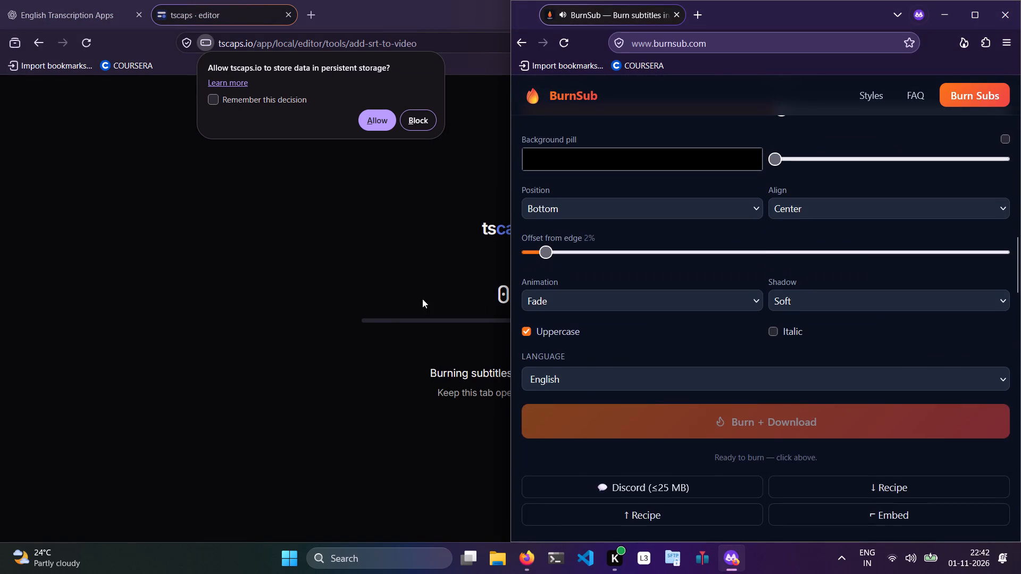
pyautogui.click(407, 297)
pyautogui.press('super+Left')
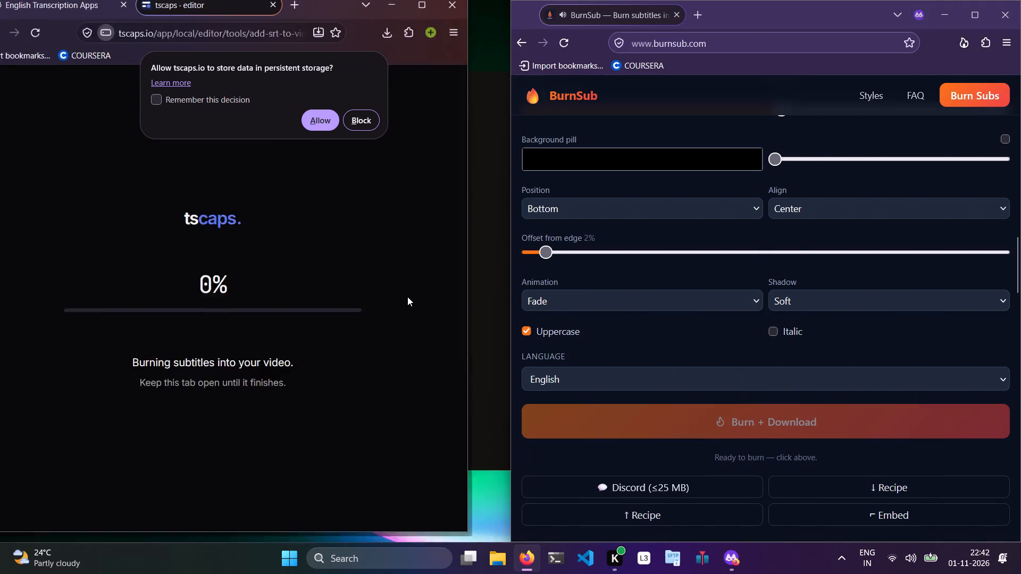
pyautogui.click(407, 297)
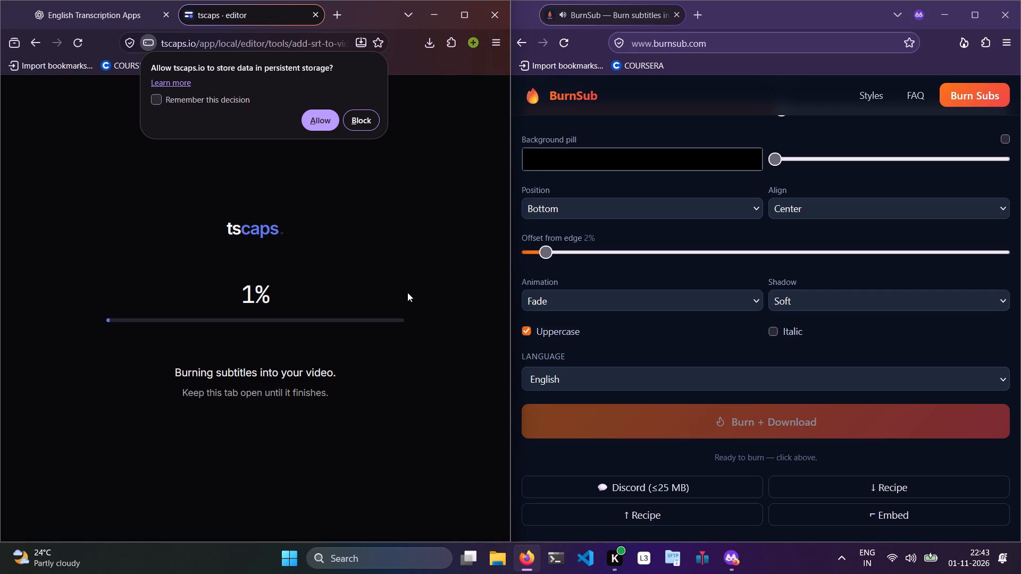
pyautogui.scroll(-2, 407, 292)
pyautogui.scroll(-2, 638, 323)
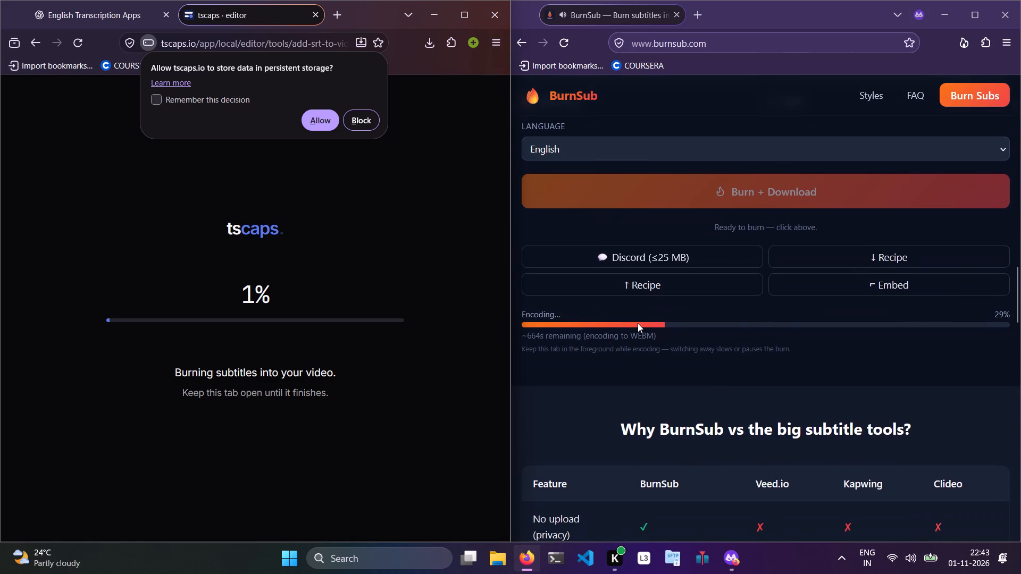